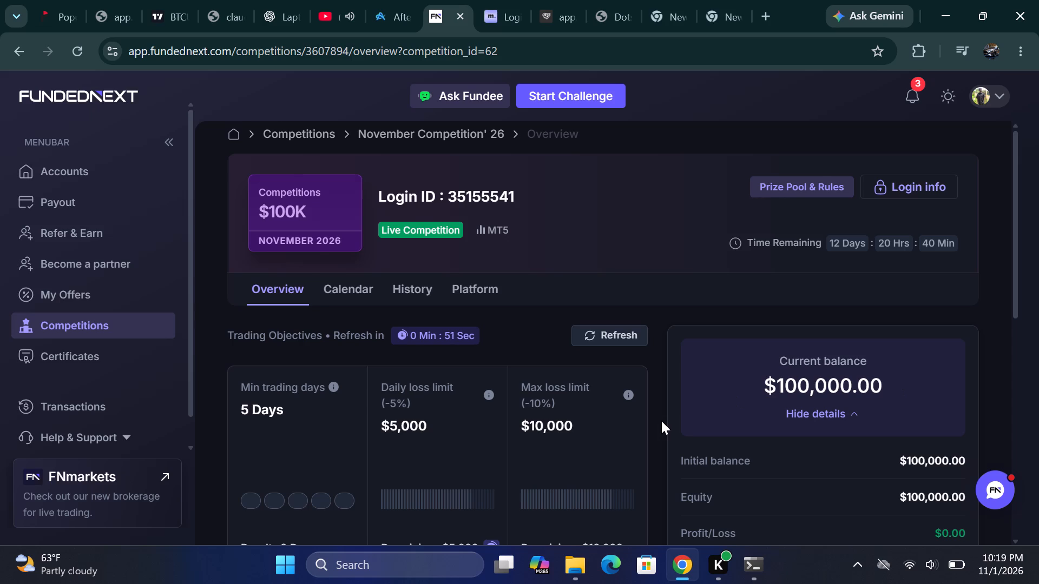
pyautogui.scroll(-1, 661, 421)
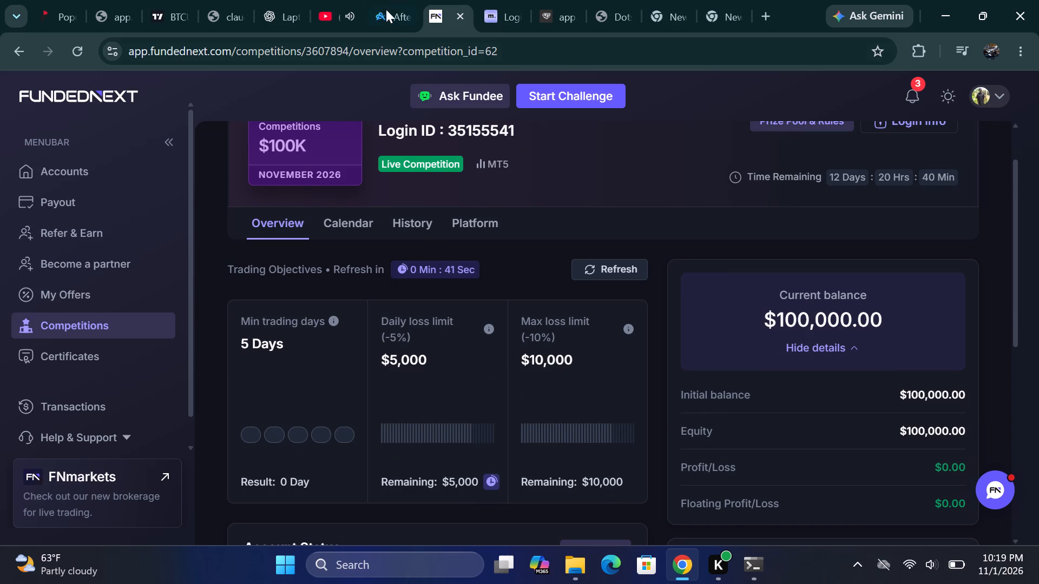
# Switch to YouTube and raise the playing music video's volume slightly.
pyautogui.click(341, 0)
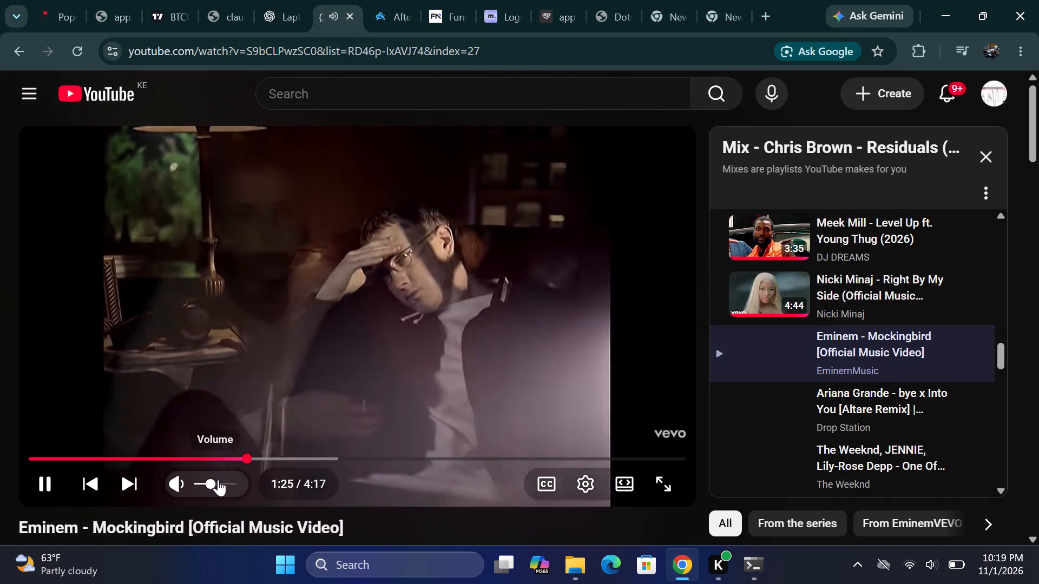
pyautogui.click(219, 480)
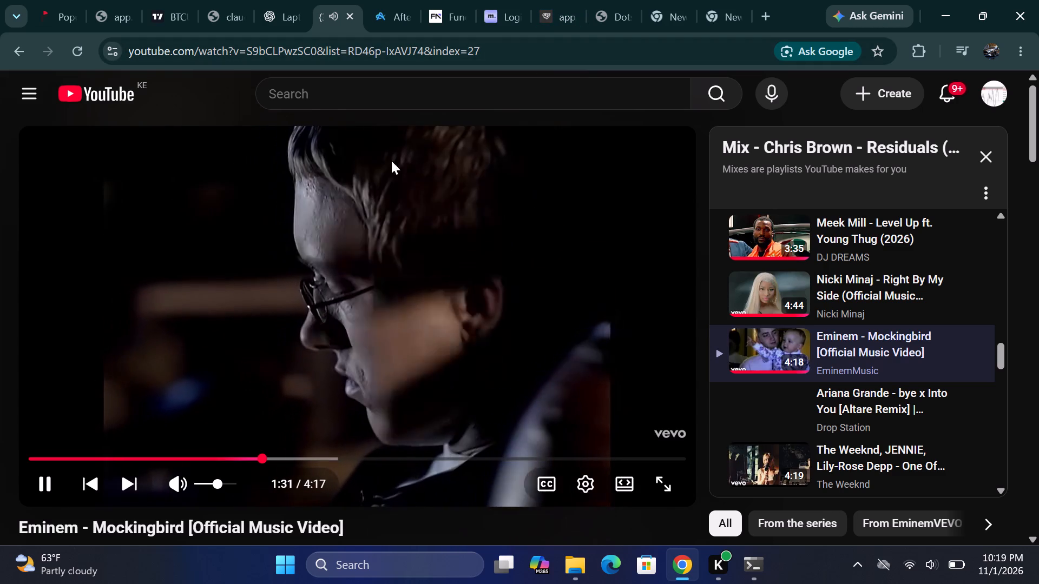
# Switch to TradingView, load the EURAUD chart from the watchlist, and hide the watchlist again.
pyautogui.click(168, 0)
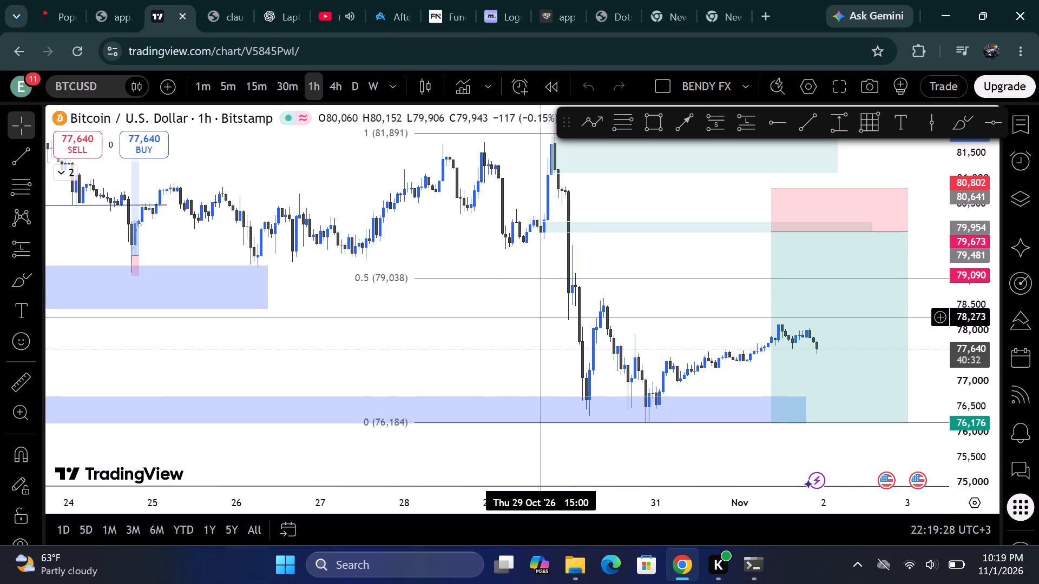
pyautogui.click(1016, 135)
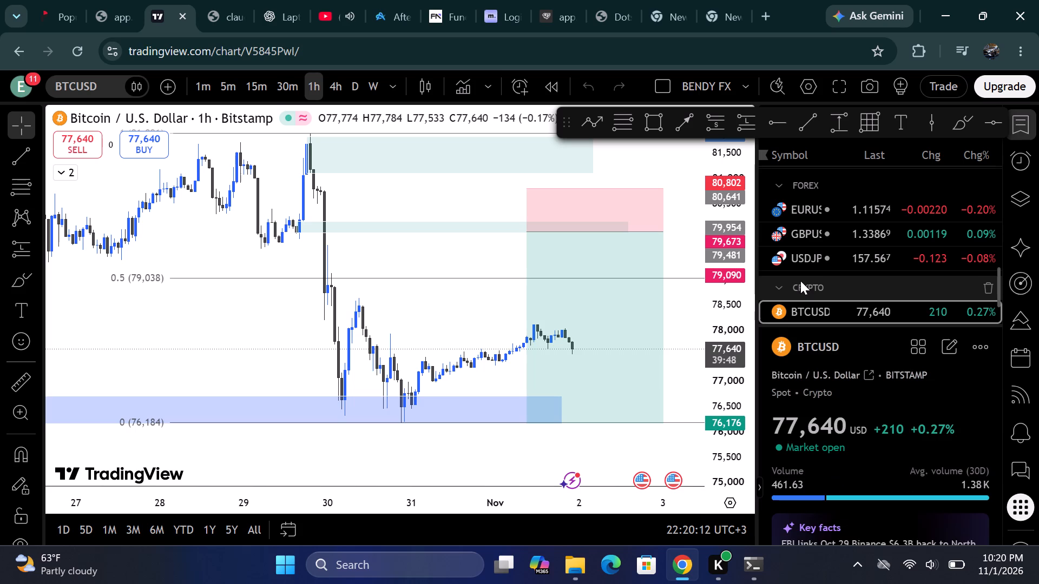
pyautogui.scroll(1, 883, 289)
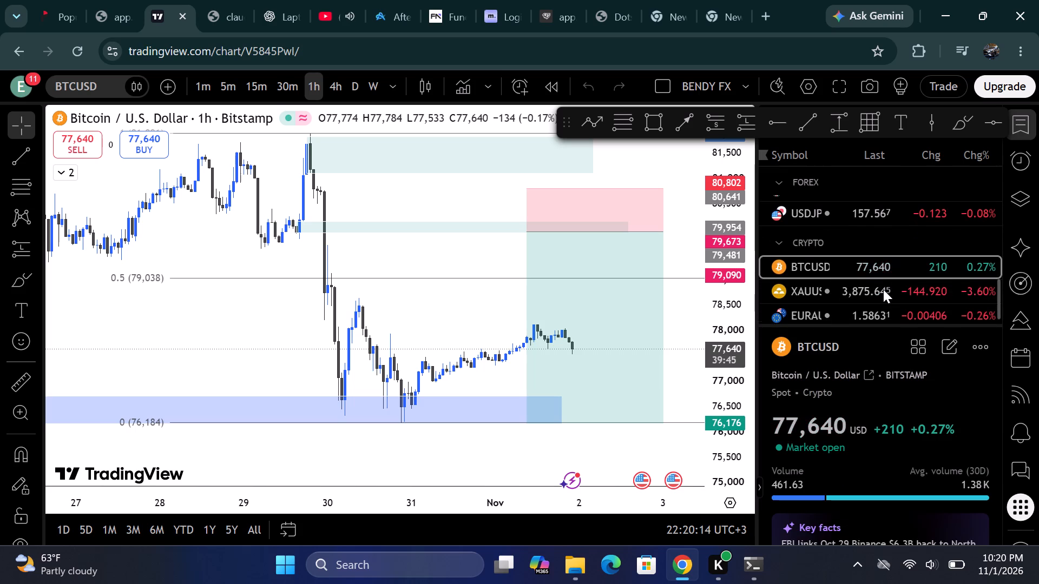
pyautogui.scroll(2, 883, 289)
pyautogui.scroll(-1, 883, 289)
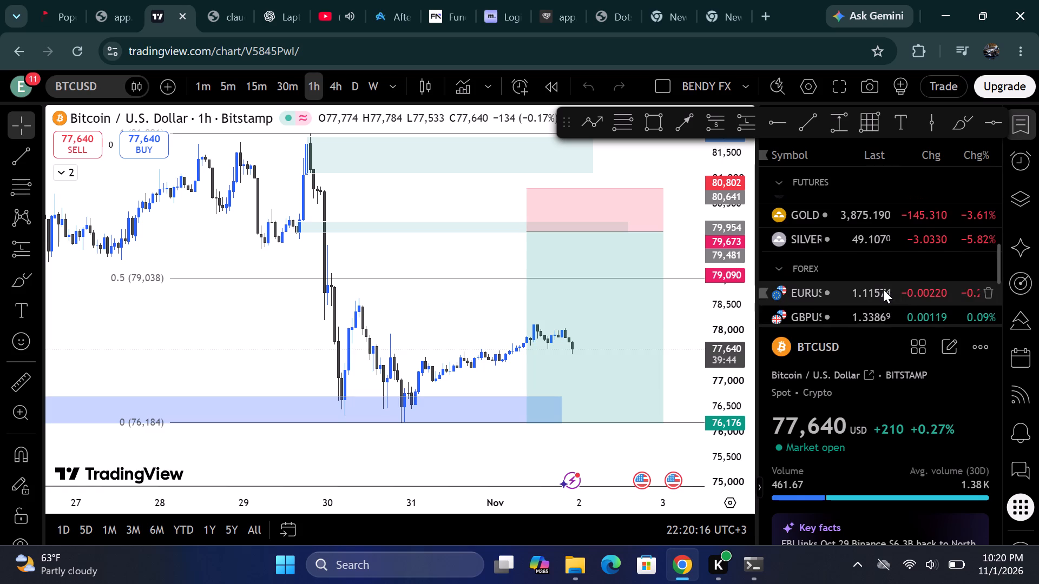
pyautogui.scroll(-2, 883, 289)
pyautogui.click(791, 300)
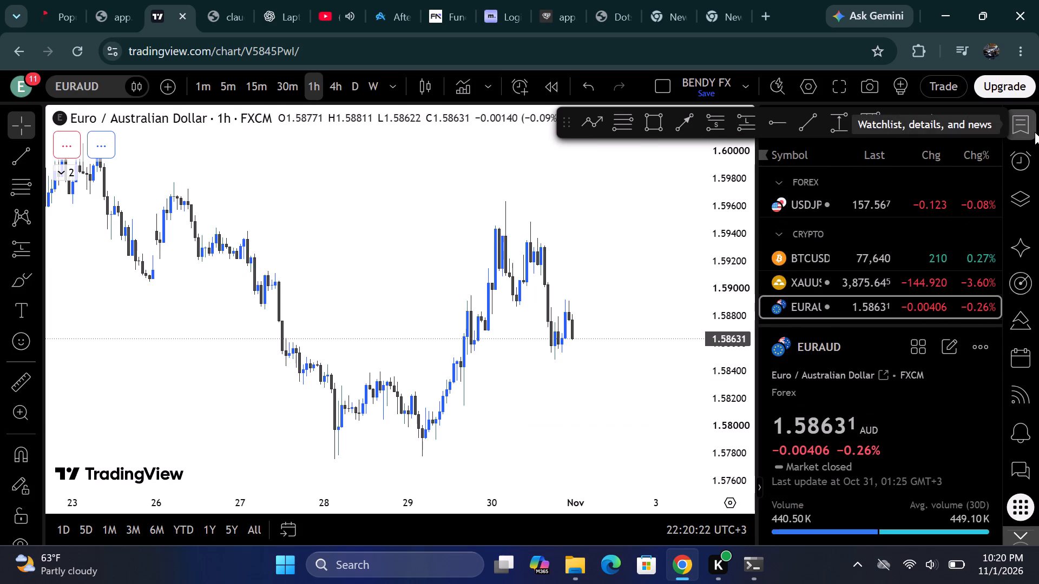
pyautogui.click(1035, 132)
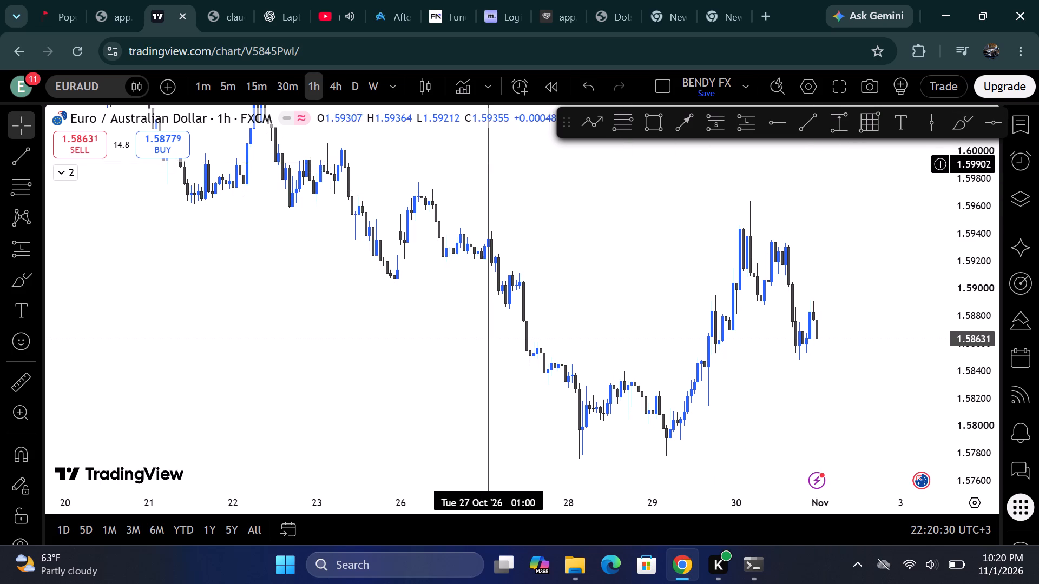
# Delete the blue rectangle zone around 1.5968–1.6001 that begins on 23 October.
pyautogui.moveTo(435, 172); pyautogui.dragTo(507, 194)
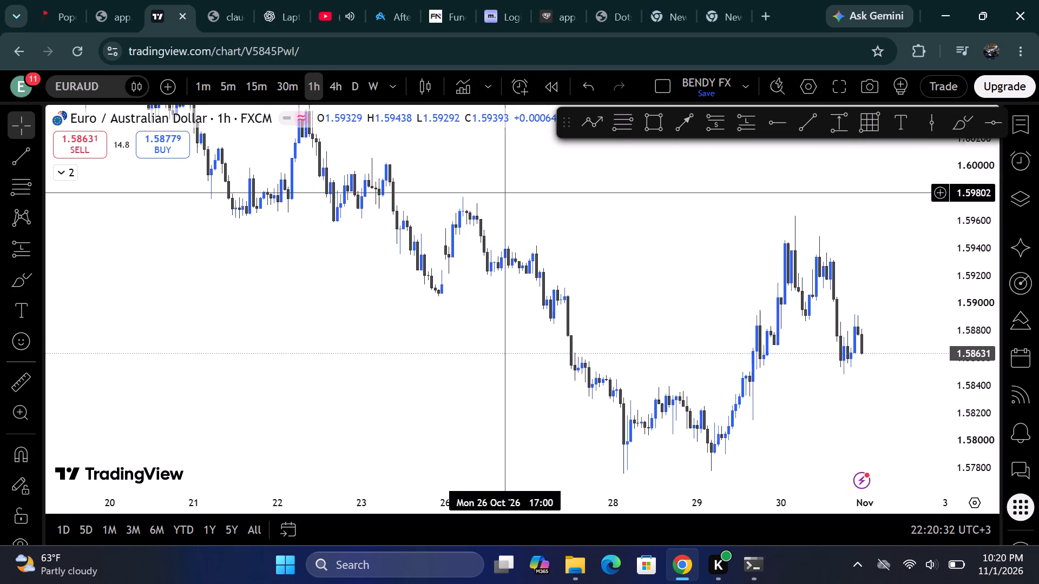
pyautogui.moveTo(507, 194); pyautogui.dragTo(482, 205)
pyautogui.moveTo(429, 184); pyautogui.dragTo(474, 215)
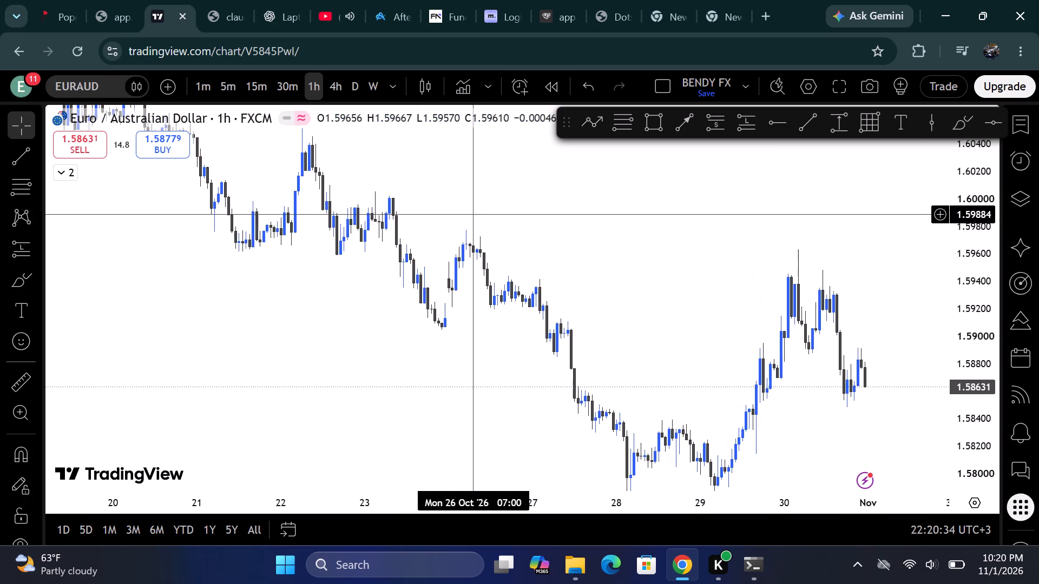
pyautogui.moveTo(474, 215); pyautogui.dragTo(476, 237)
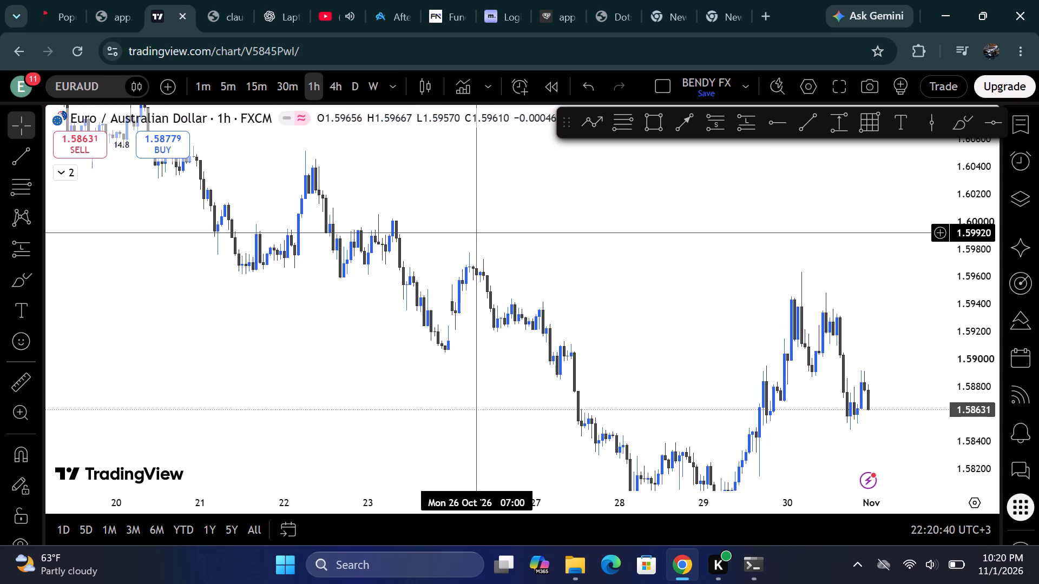
pyautogui.moveTo(533, 235); pyautogui.dragTo(338, 154)
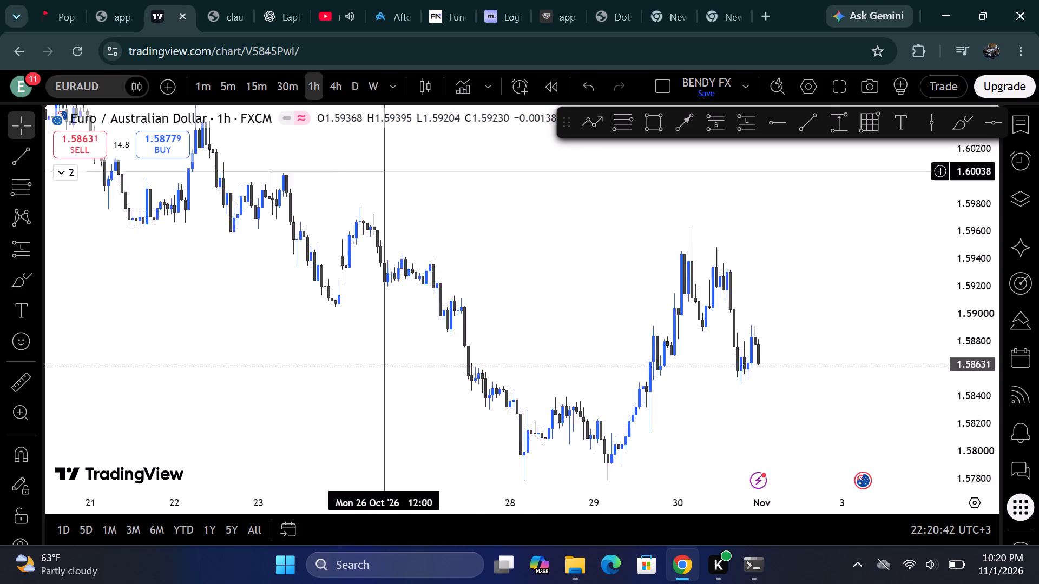
pyautogui.moveTo(338, 154); pyautogui.dragTo(363, 163)
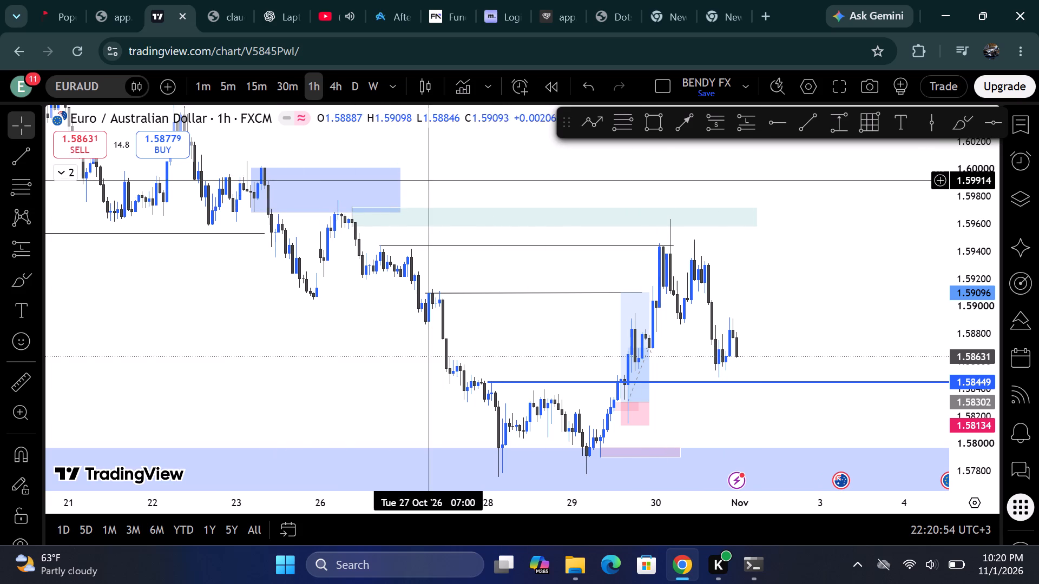
pyautogui.click(399, 183)
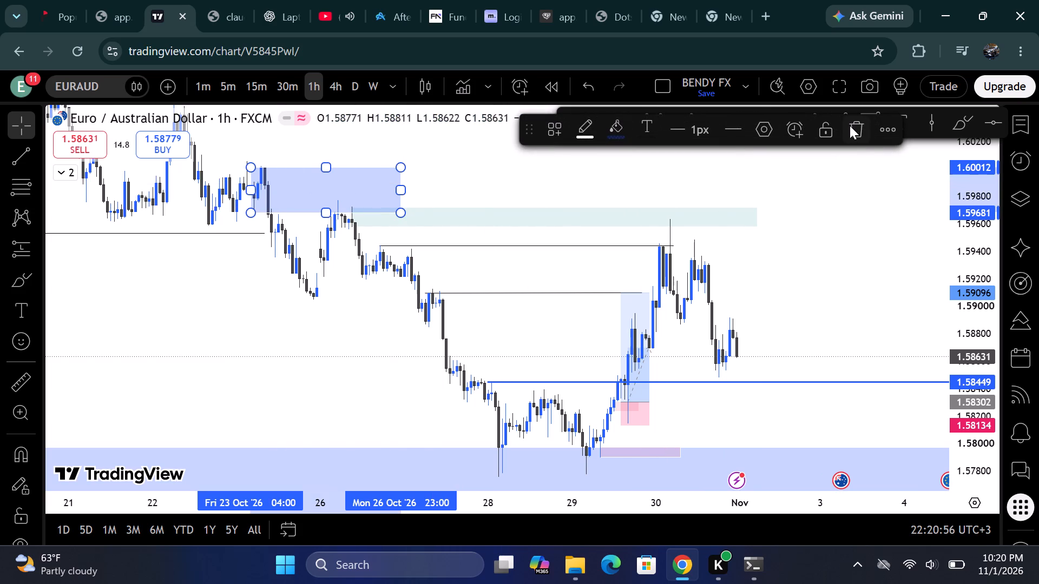
pyautogui.click(850, 125)
# Draw a thin rectangle from 23 October 17:00 to 2 November 16:00 at about 1.5991.
pyautogui.click(653, 116)
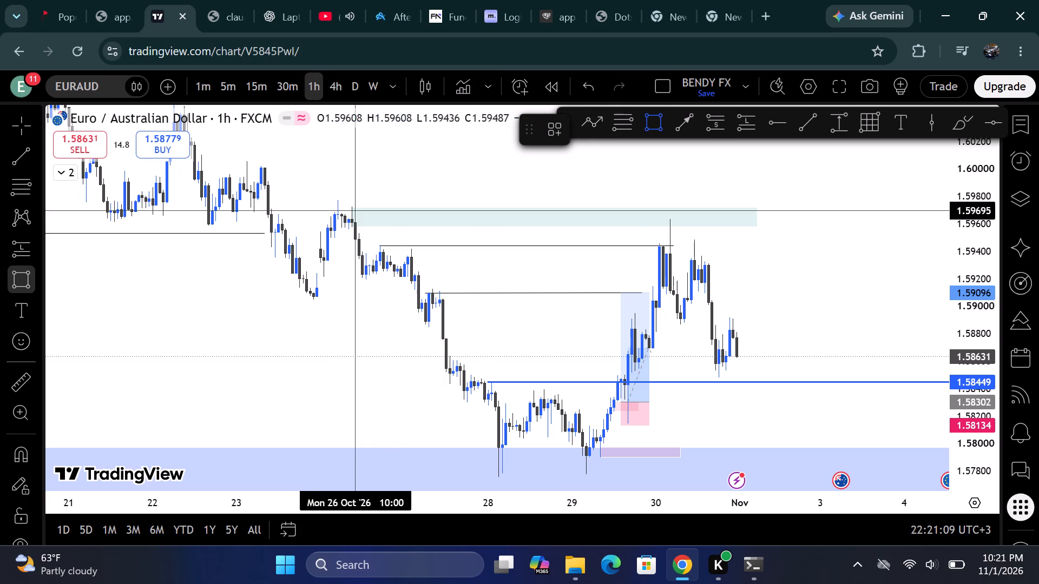
pyautogui.click(295, 180)
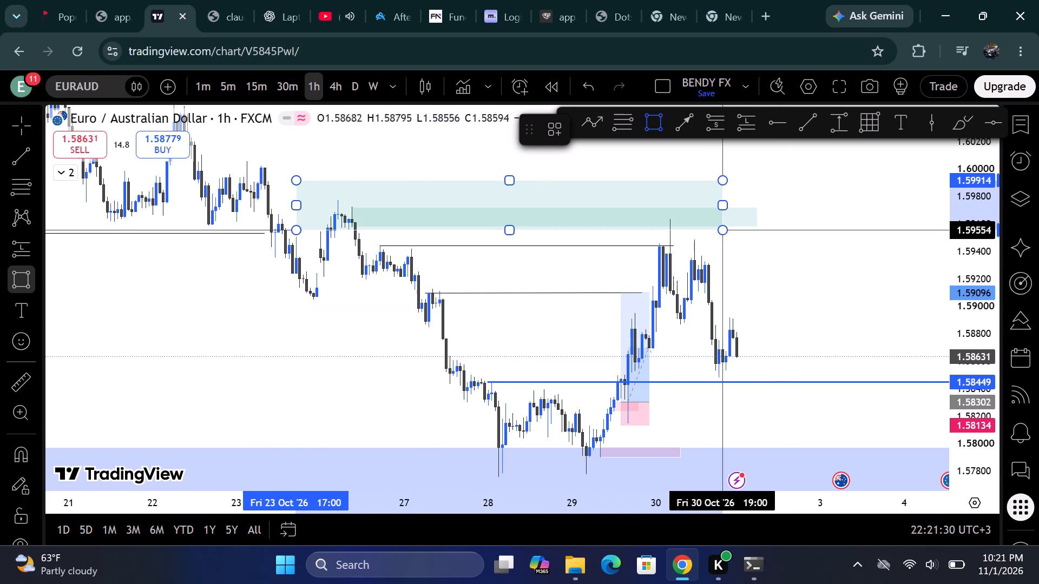
pyautogui.click(792, 180)
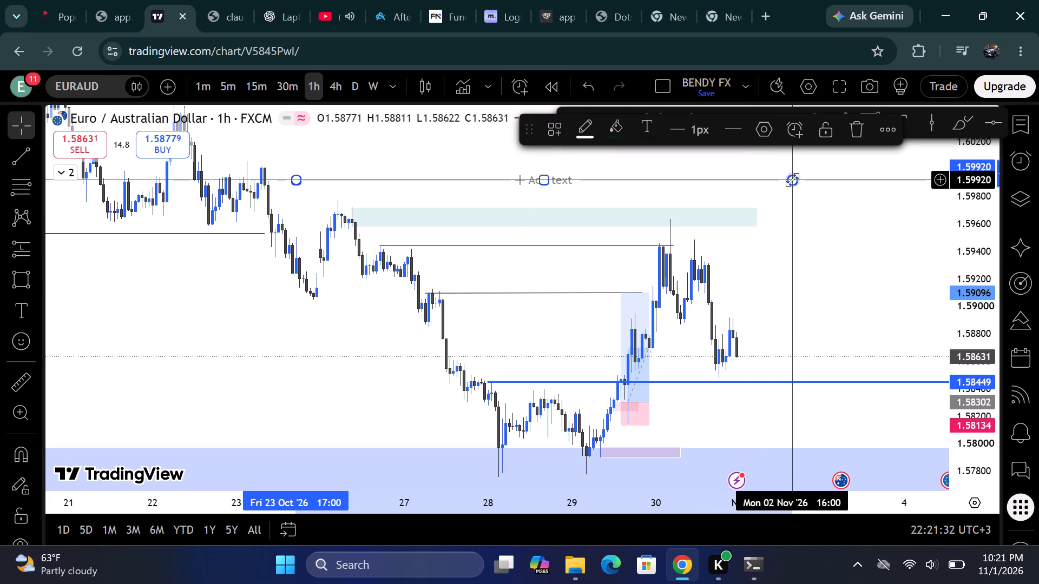
# Lower the Windows display brightness and return to the chart.
pyautogui.click(911, 559)
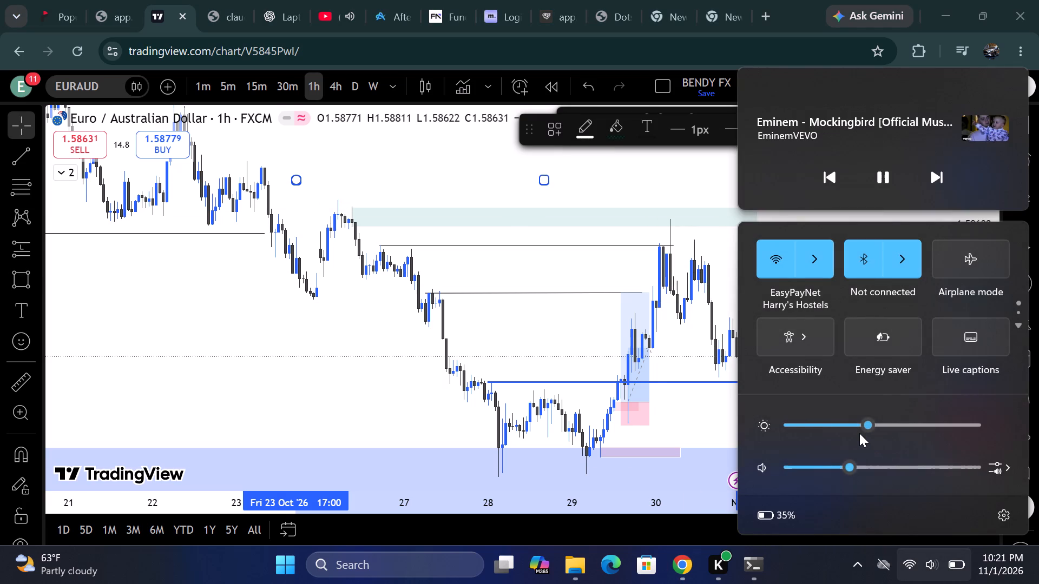
pyautogui.click(836, 422)
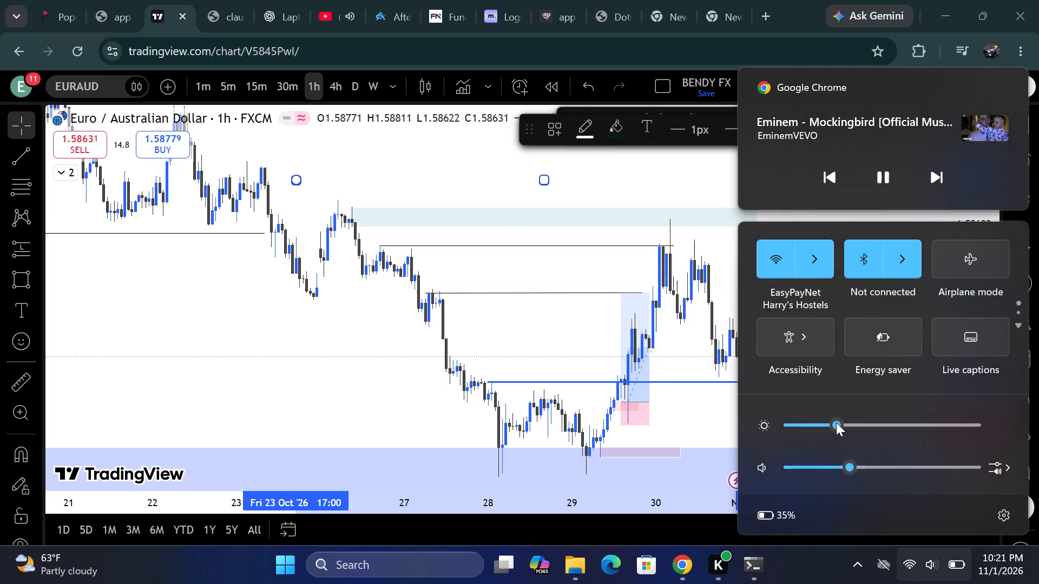
pyautogui.click(380, 316)
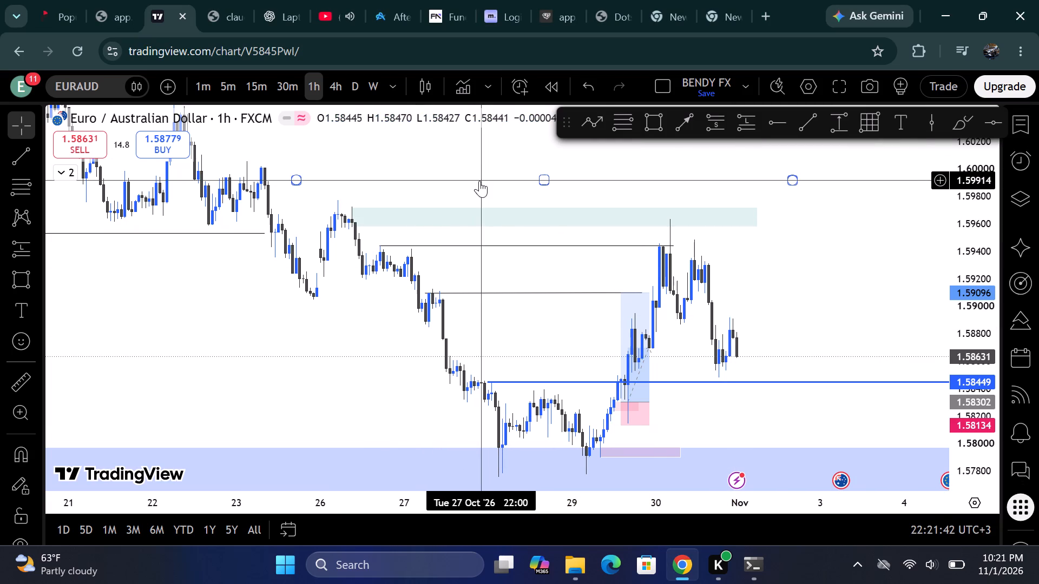
# Heighten the thin rectangle and move it to about 1.5985–1.6002, starting at the 23 October candles near 07:00.
pyautogui.moveTo(543, 178); pyautogui.dragTo(543, 177)
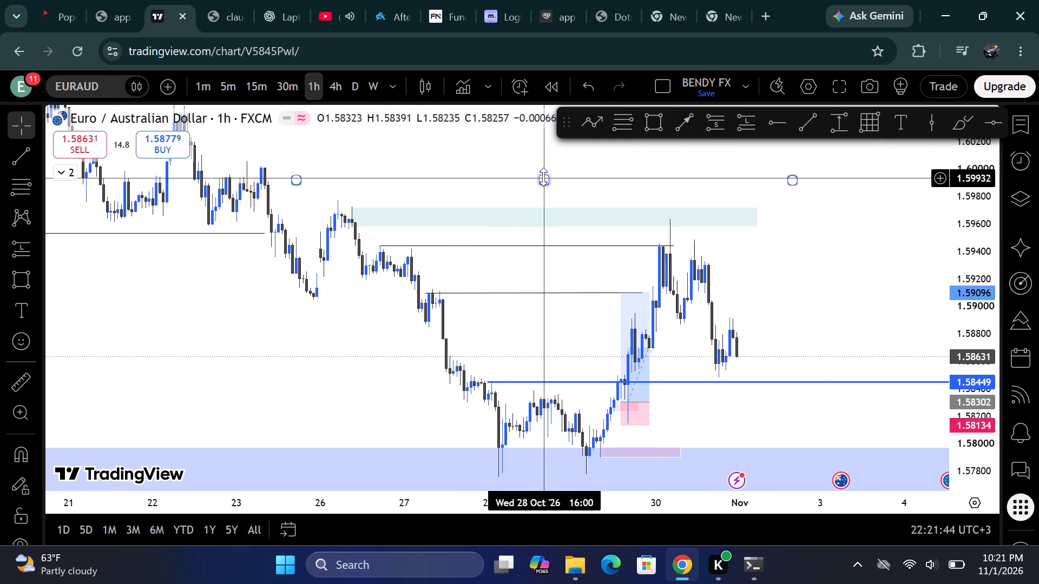
pyautogui.moveTo(543, 177); pyautogui.dragTo(544, 156)
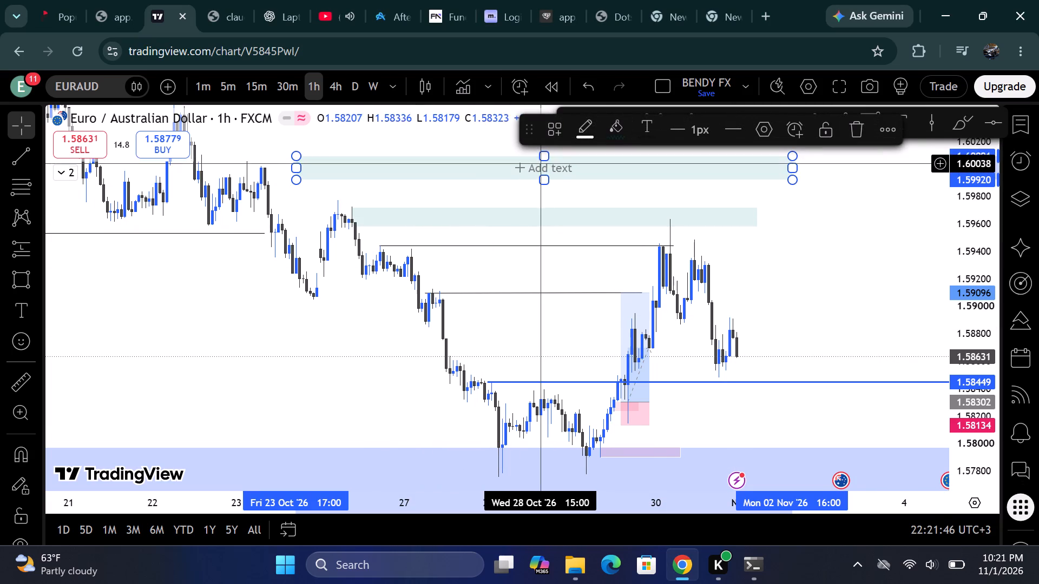
pyautogui.moveTo(486, 165); pyautogui.dragTo(457, 171)
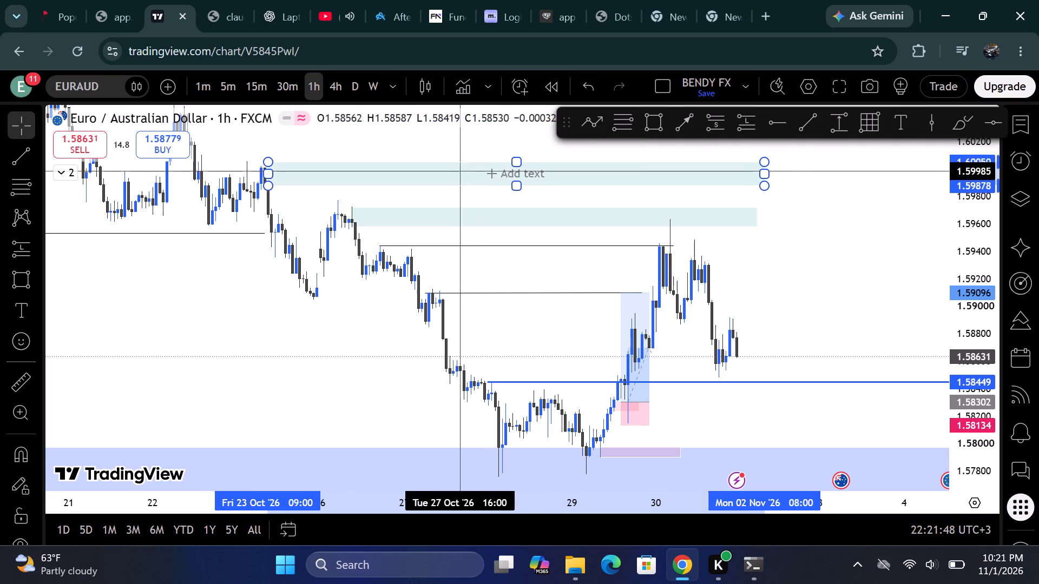
pyautogui.moveTo(457, 171); pyautogui.dragTo(456, 175)
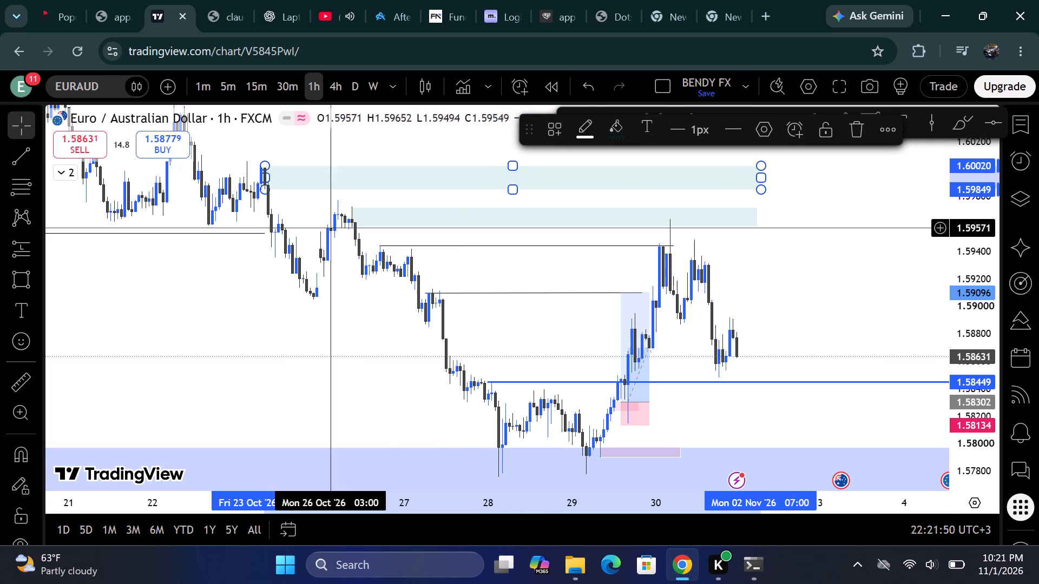
pyautogui.click(211, 304)
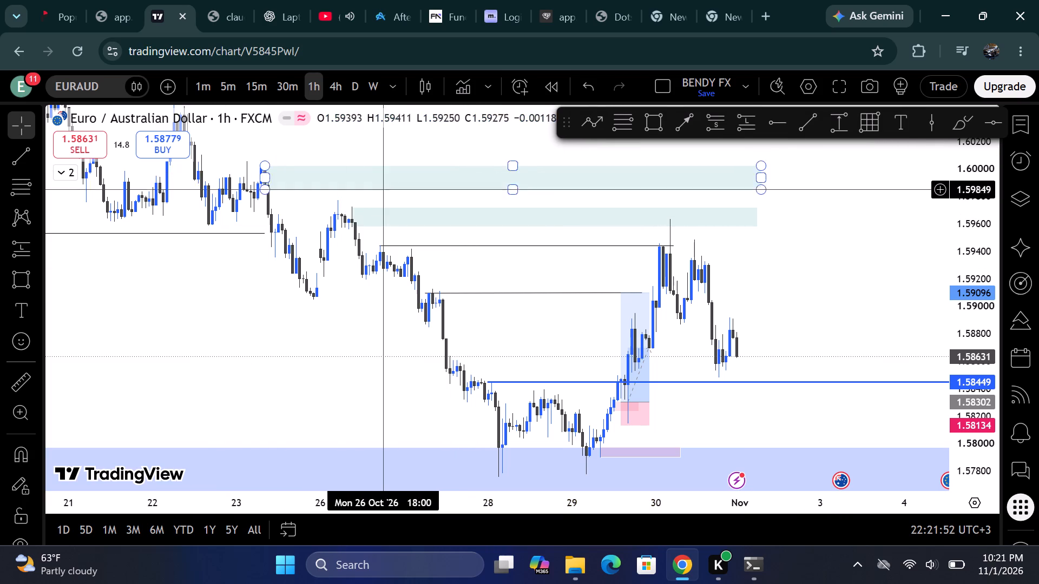
pyautogui.click(446, 188)
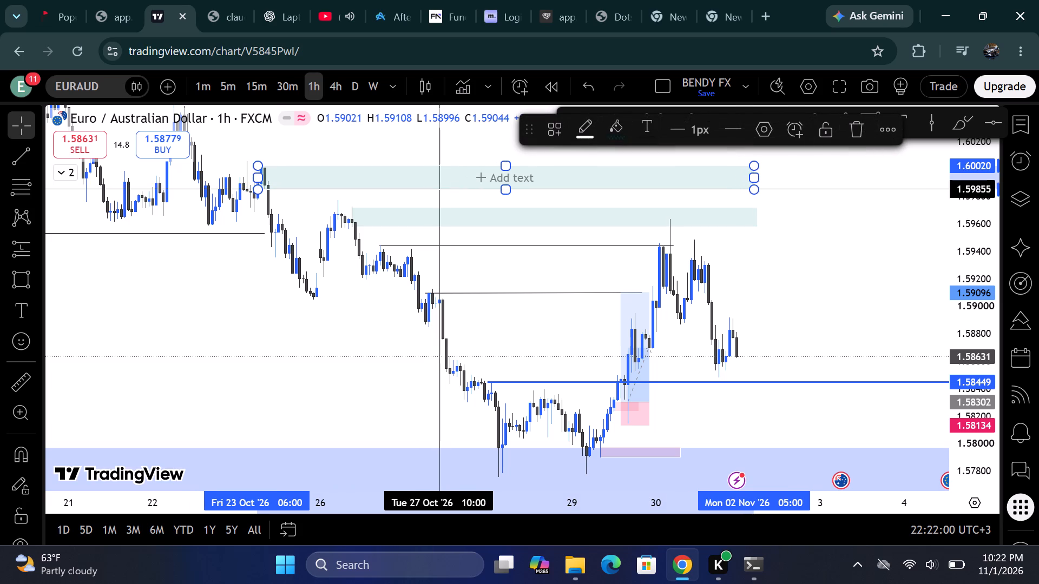
pyautogui.click(266, 301)
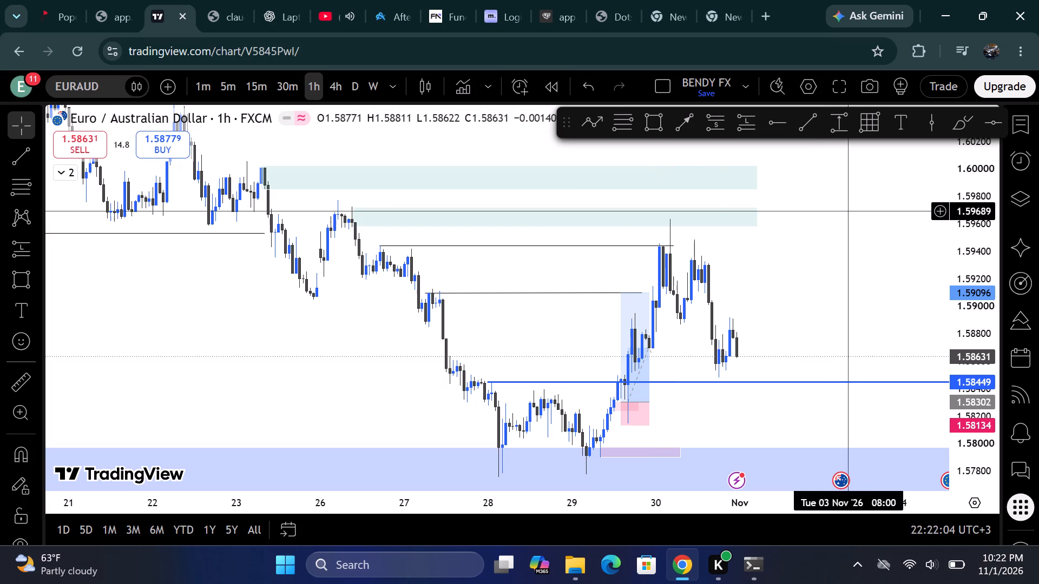
# Extend the upper rectangle zone's end date to about 3 November.
pyautogui.moveTo(755, 177); pyautogui.dragTo(821, 179)
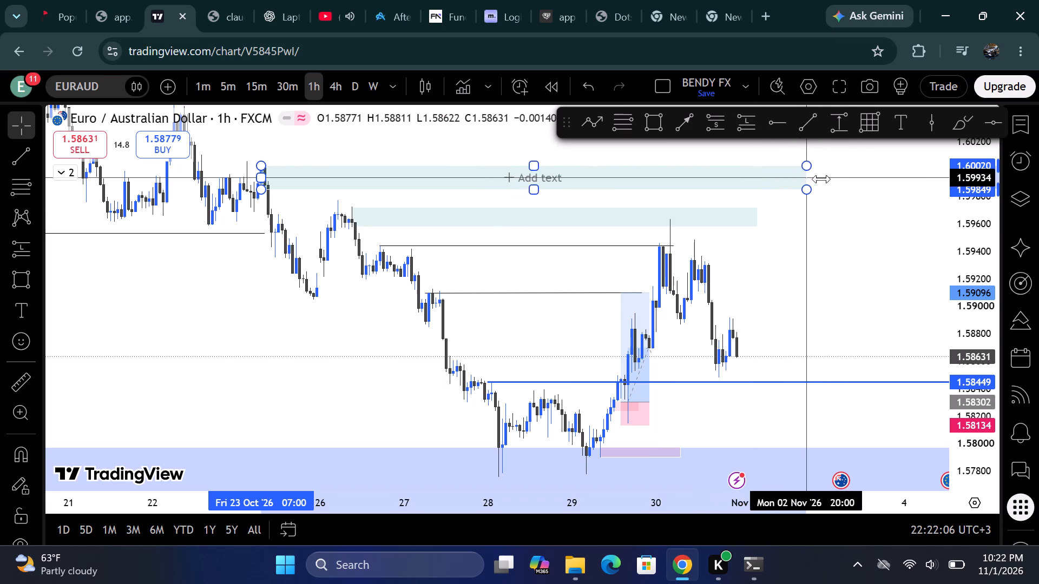
pyautogui.moveTo(821, 179); pyautogui.dragTo(832, 180)
pyautogui.click(803, 251)
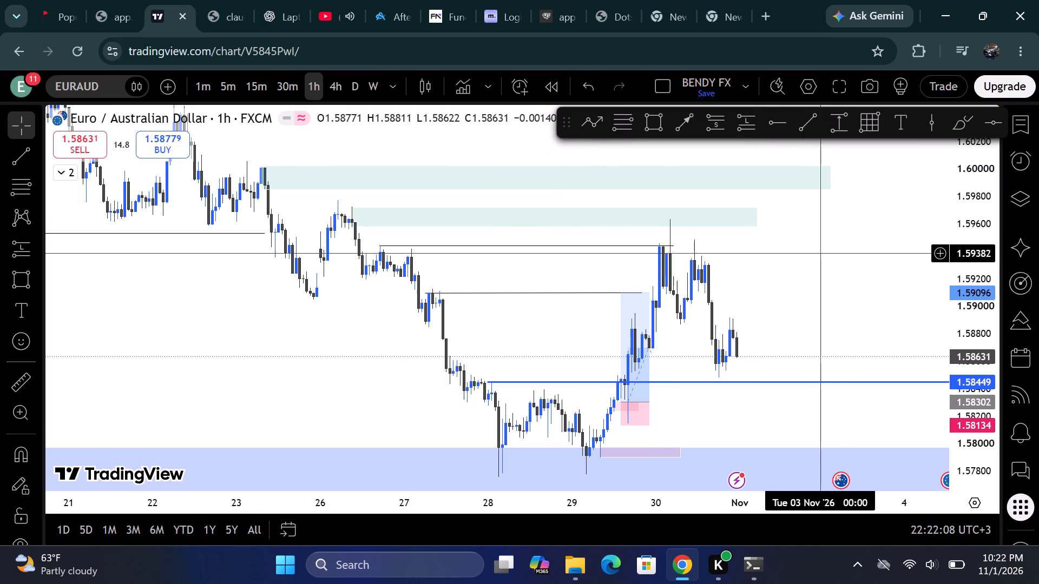
# Draw a near-horizontal arrow from 26 October 05:00 to 3 November 06:00 at about 1.5977, between the two supply zones.
pyautogui.moveTo(751, 245); pyautogui.dragTo(824, 327)
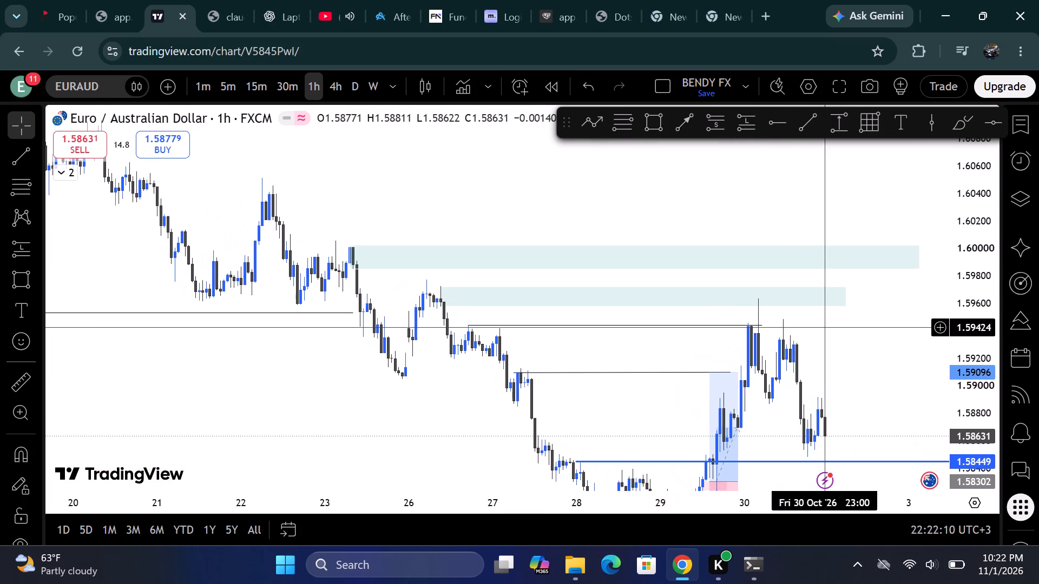
pyautogui.moveTo(824, 327); pyautogui.dragTo(730, 289)
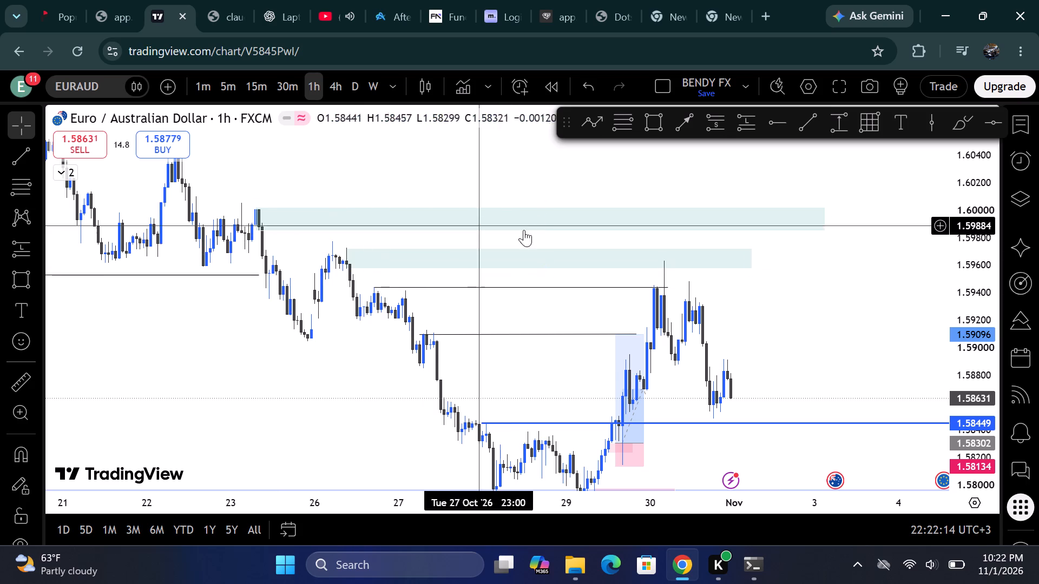
pyautogui.click(806, 121)
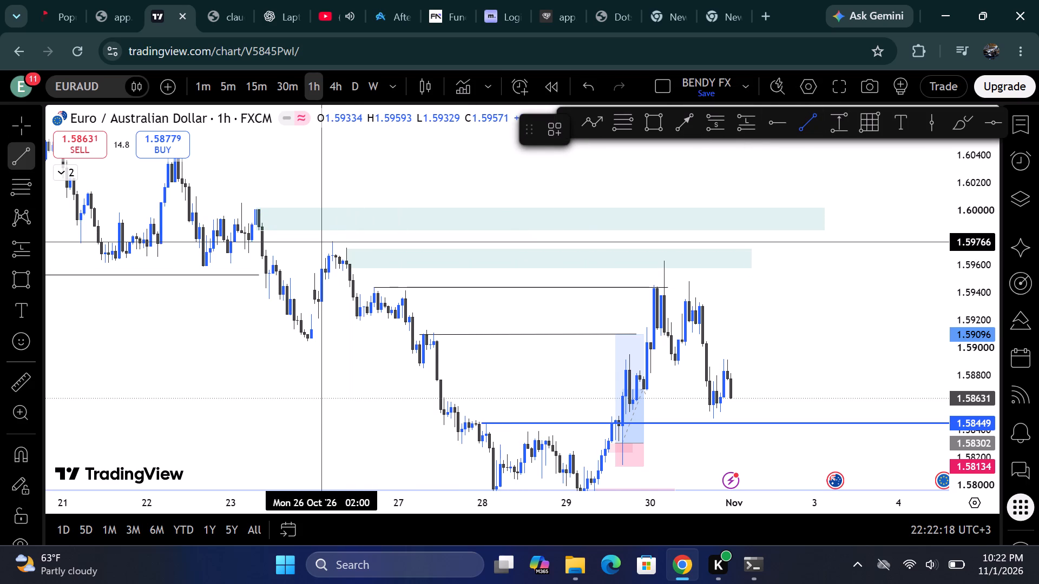
pyautogui.click(685, 118)
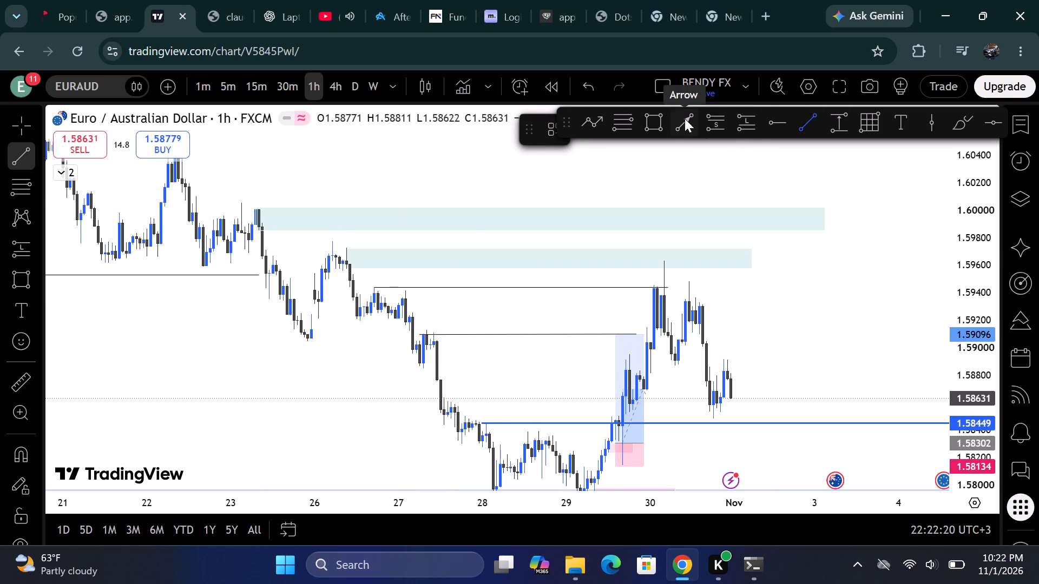
pyautogui.click(332, 241)
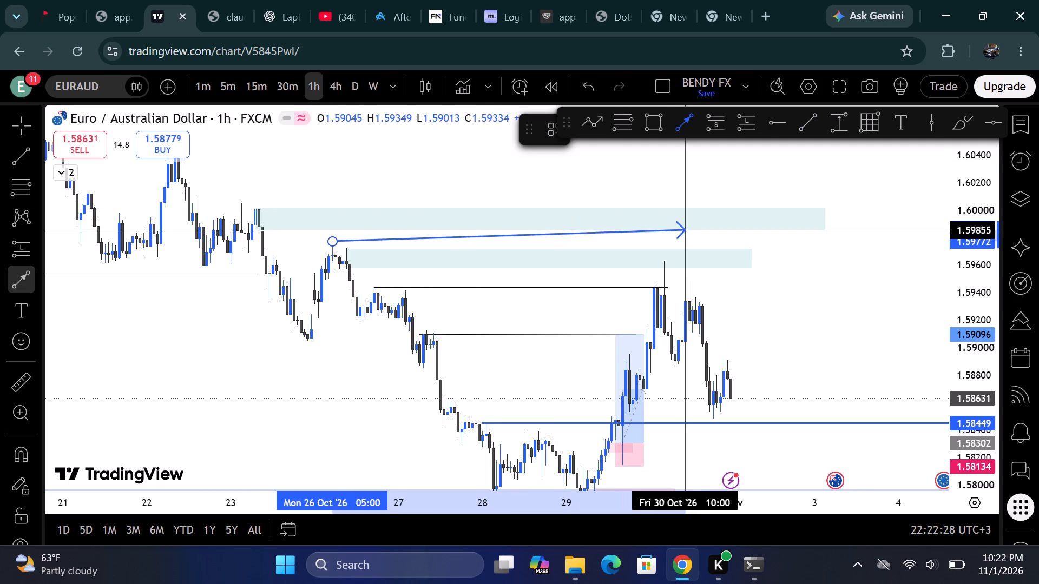
pyautogui.click(834, 240)
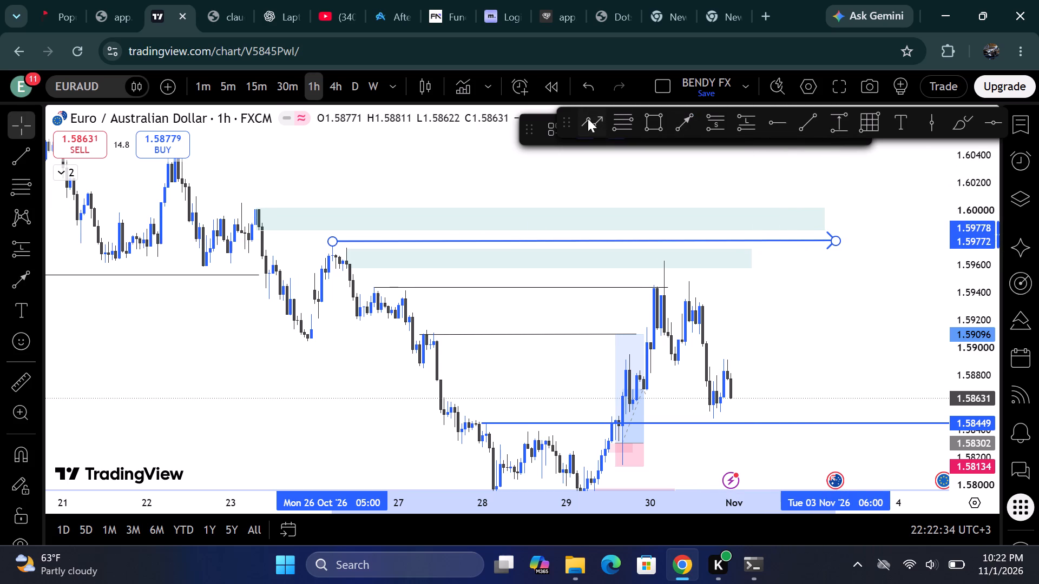
# Move the favourite drawing tools bar and the arrow's formatting bar apart so they no longer overlap.
pyautogui.moveTo(574, 121); pyautogui.dragTo(567, 154)
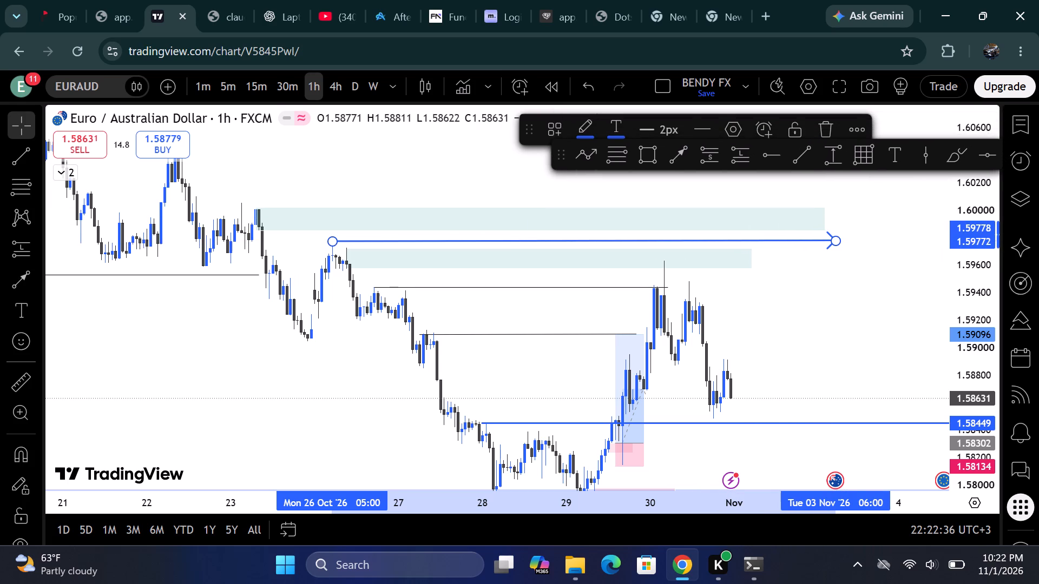
pyautogui.moveTo(567, 154); pyautogui.dragTo(552, 153)
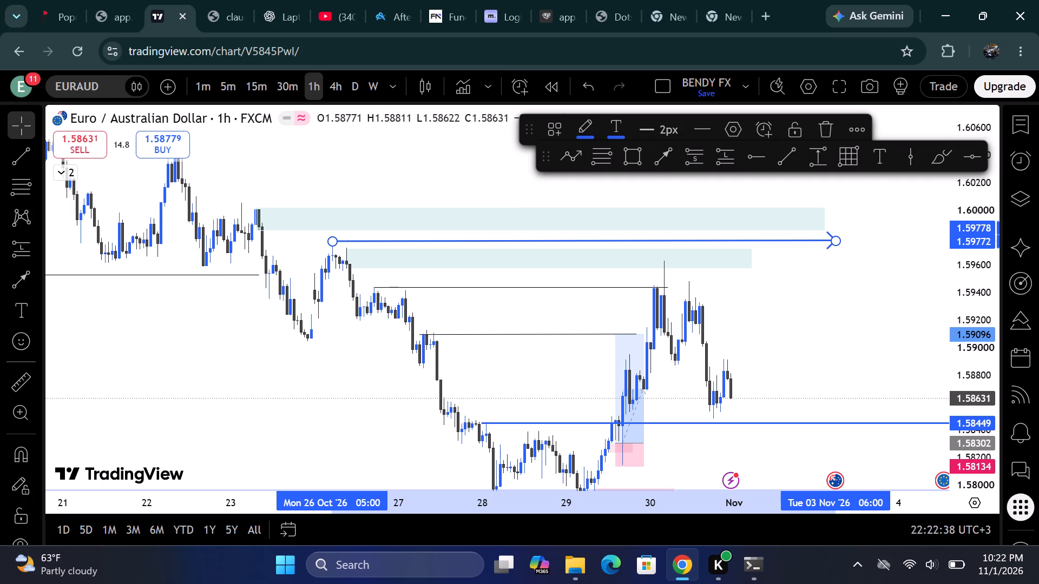
pyautogui.moveTo(552, 153); pyautogui.dragTo(564, 105)
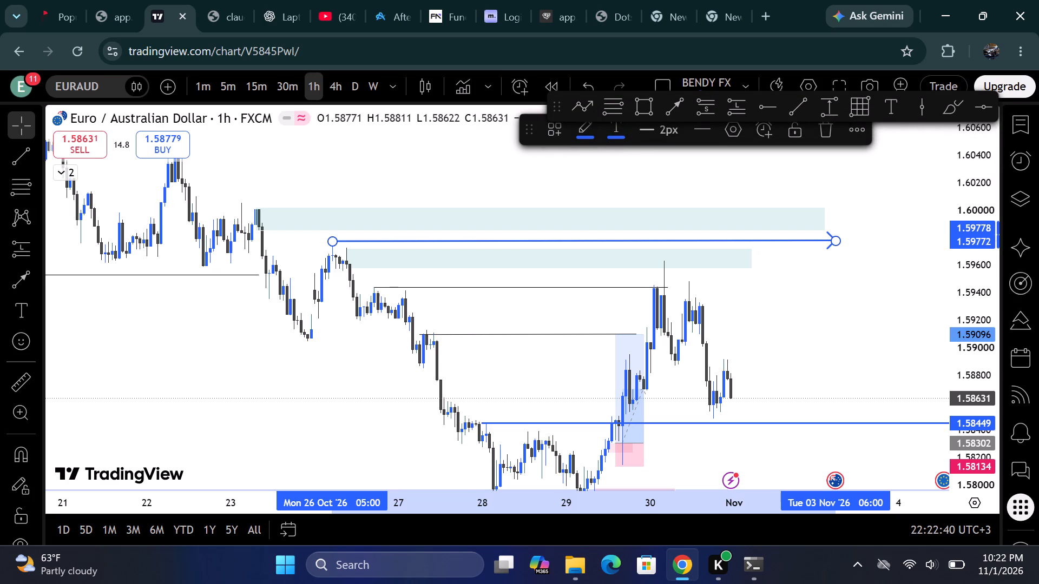
pyautogui.moveTo(534, 129); pyautogui.dragTo(534, 148)
pyautogui.click(727, 150)
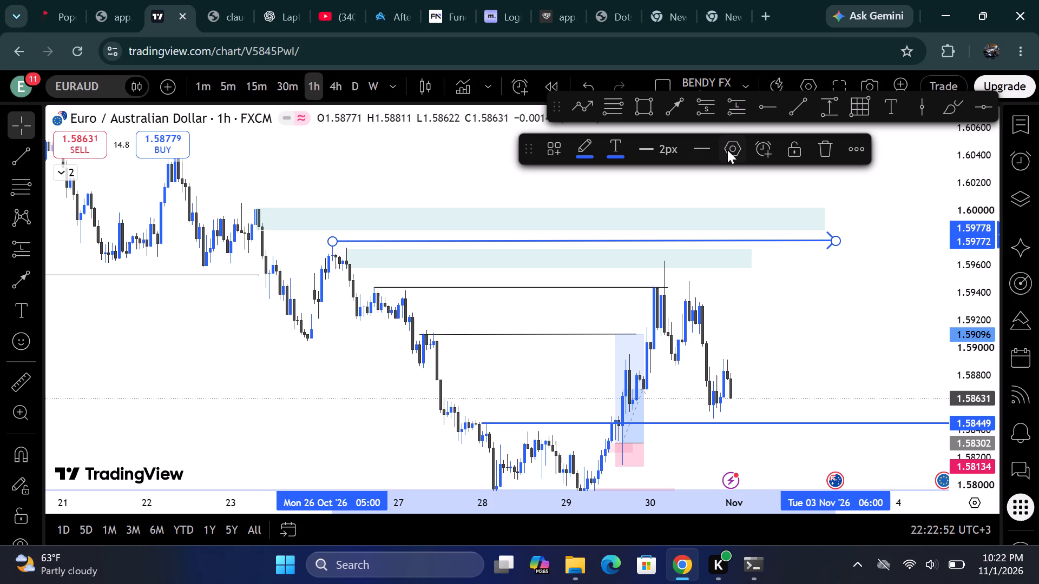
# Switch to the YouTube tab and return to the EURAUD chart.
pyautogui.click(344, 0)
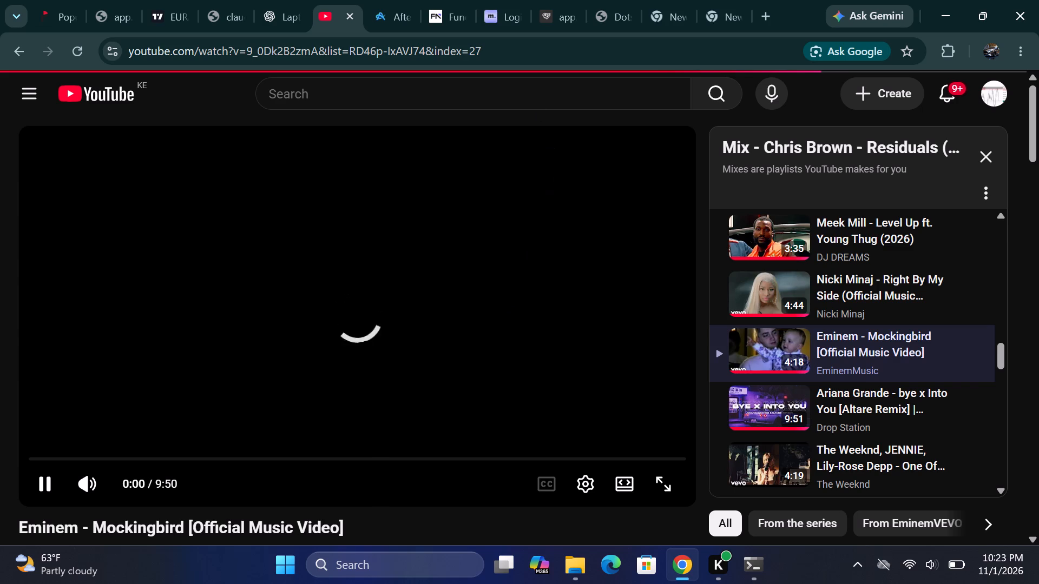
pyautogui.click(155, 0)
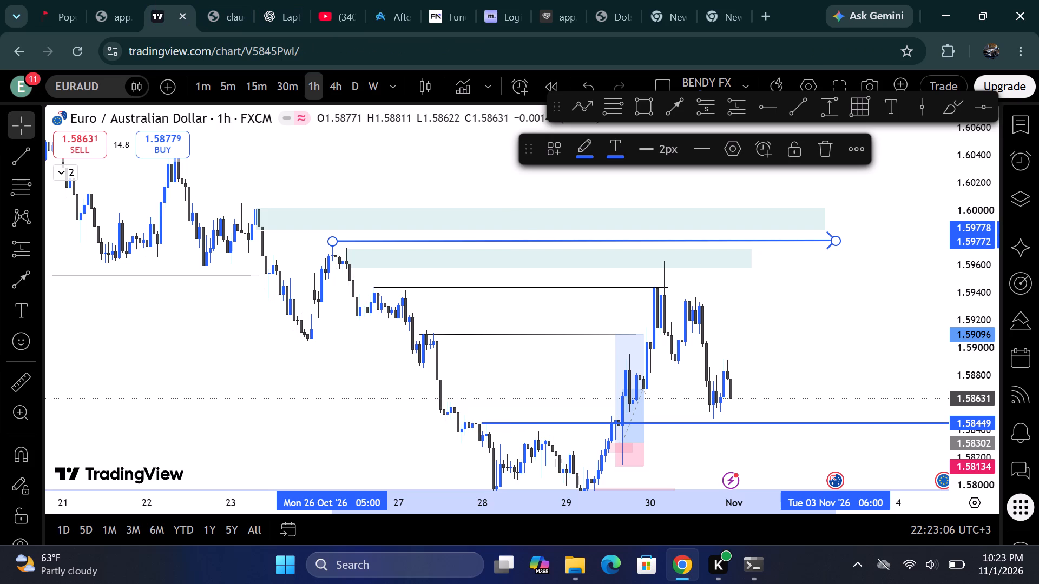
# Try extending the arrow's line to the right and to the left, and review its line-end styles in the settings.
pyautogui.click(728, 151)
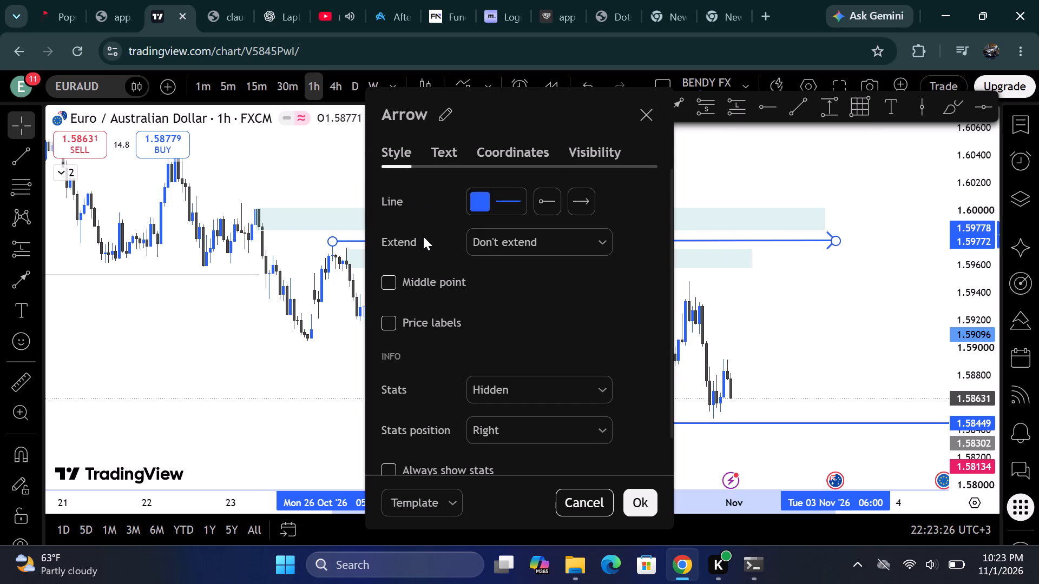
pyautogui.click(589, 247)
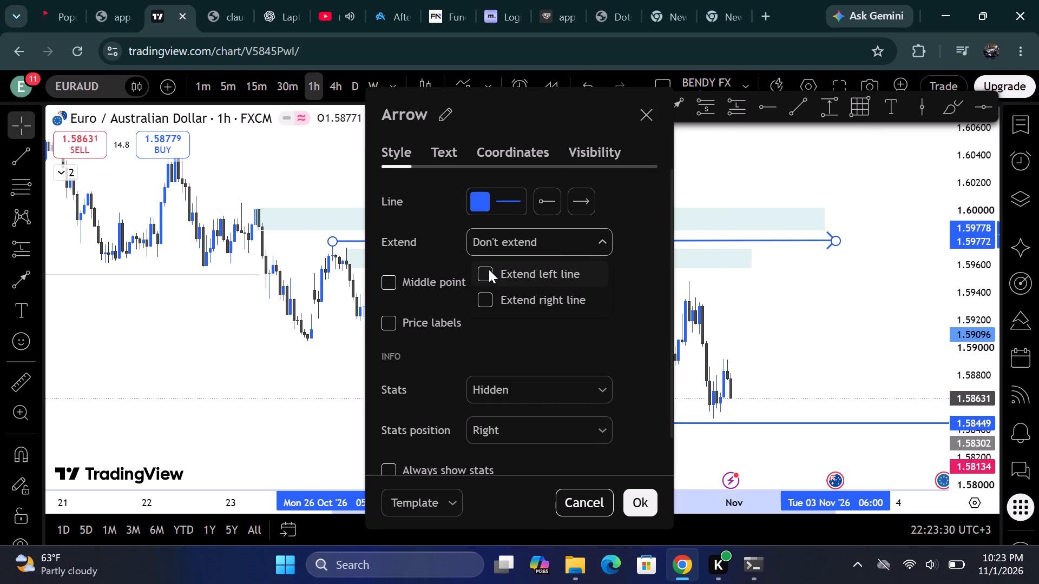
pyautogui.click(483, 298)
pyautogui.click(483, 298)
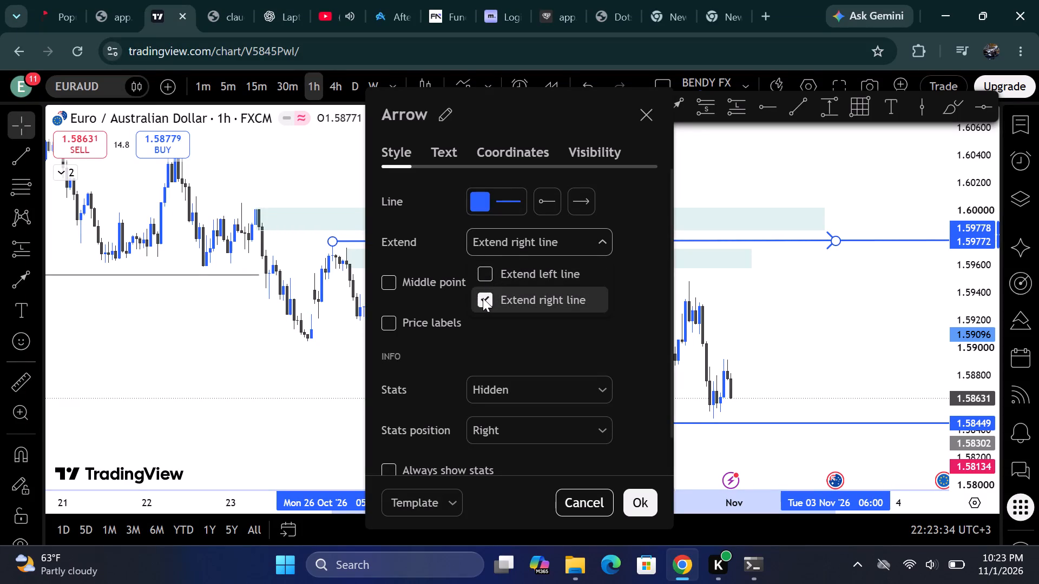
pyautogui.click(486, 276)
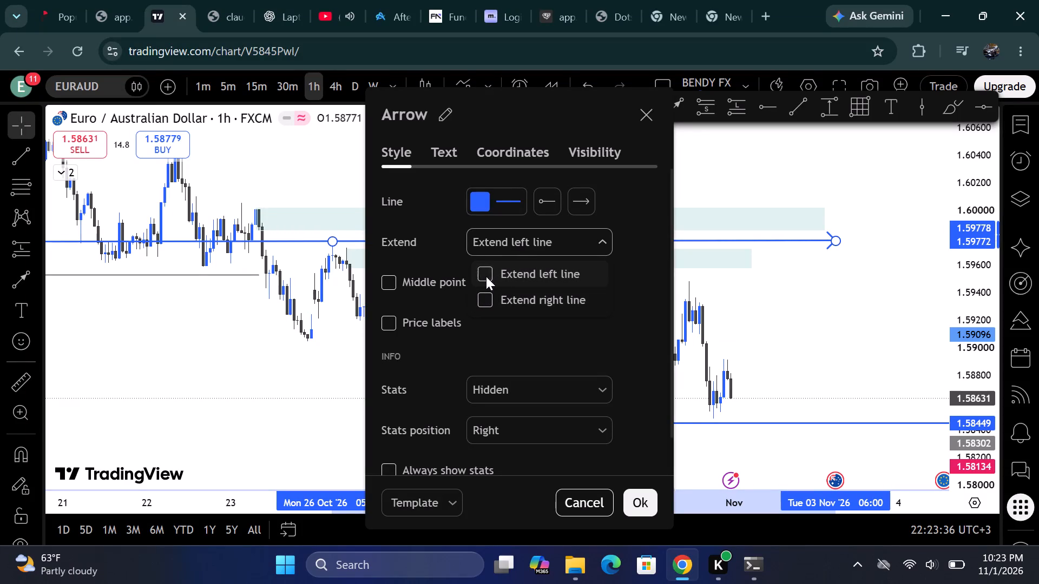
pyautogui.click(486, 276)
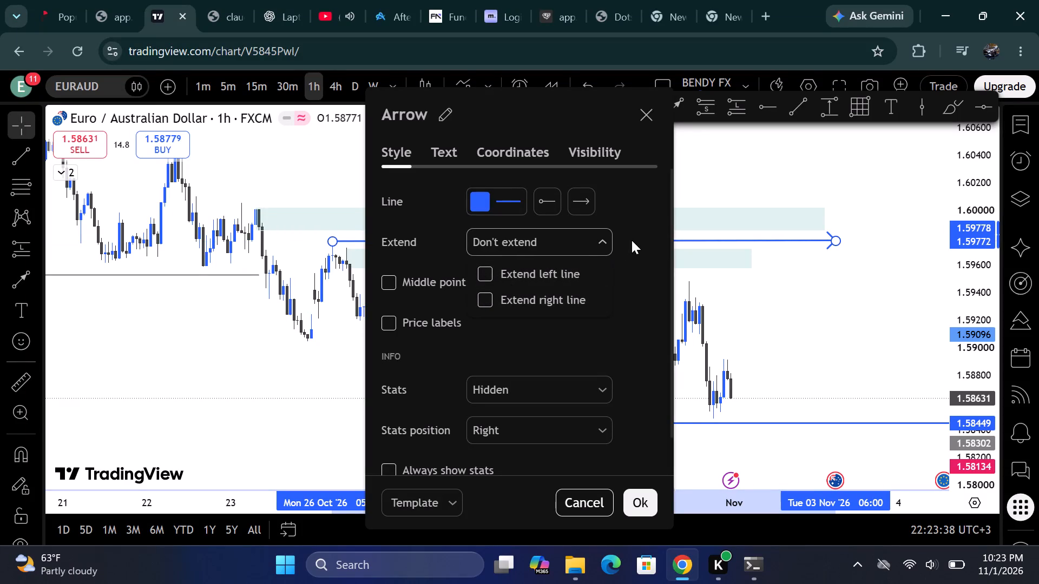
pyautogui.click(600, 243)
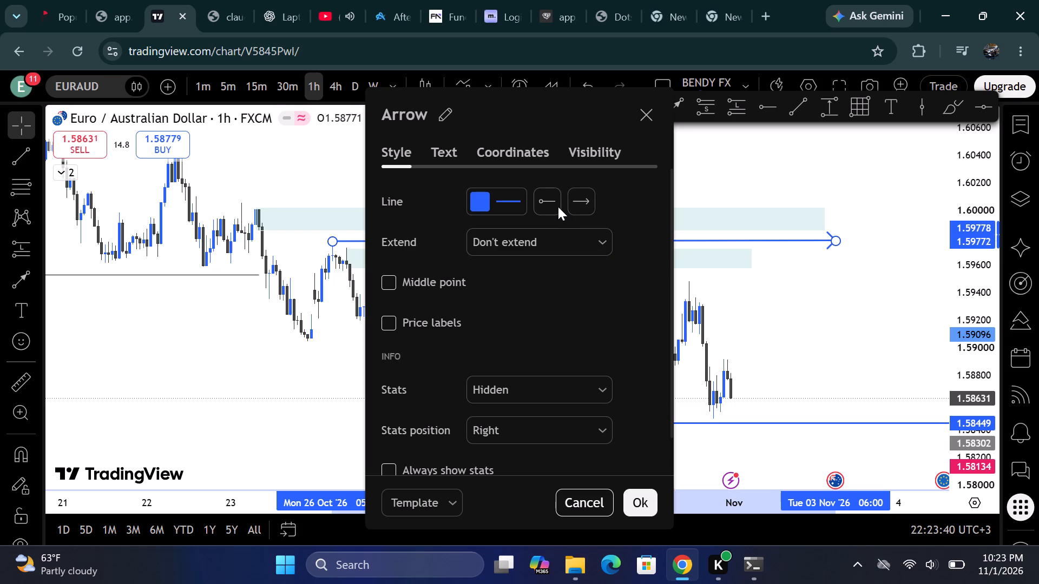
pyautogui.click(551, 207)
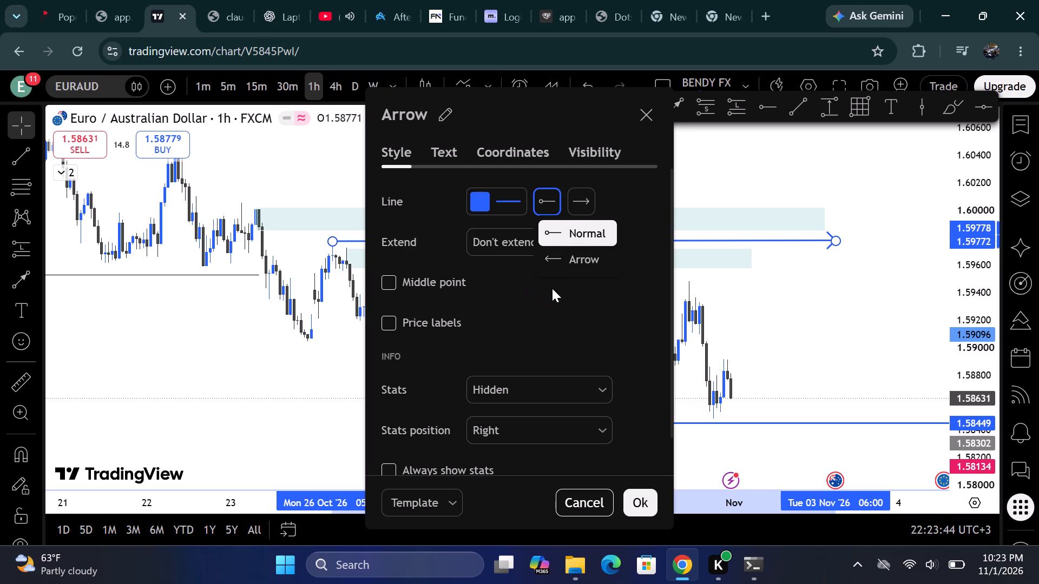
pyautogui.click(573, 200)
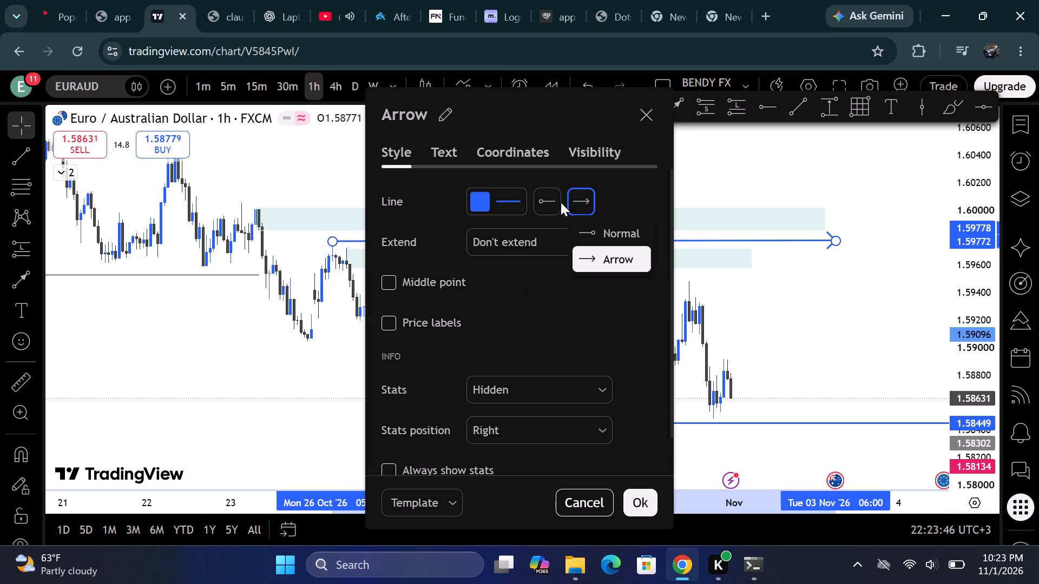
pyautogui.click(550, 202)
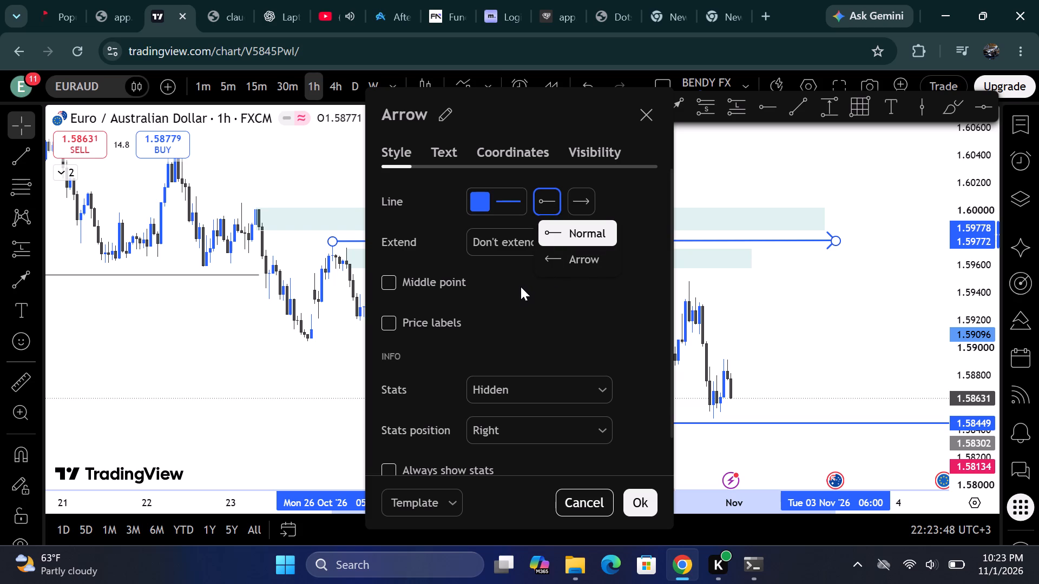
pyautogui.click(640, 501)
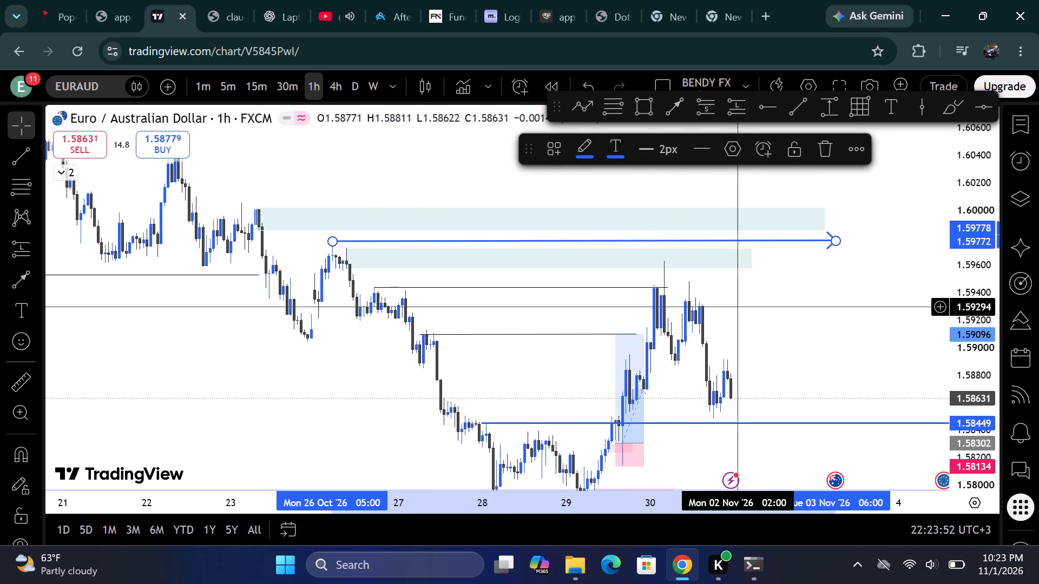
# Reduce the blue arrow's line thickness to the thinnest option.
pyautogui.click(662, 151)
pyautogui.moveTo(662, 172); pyautogui.dragTo(660, 183)
pyautogui.click(660, 183)
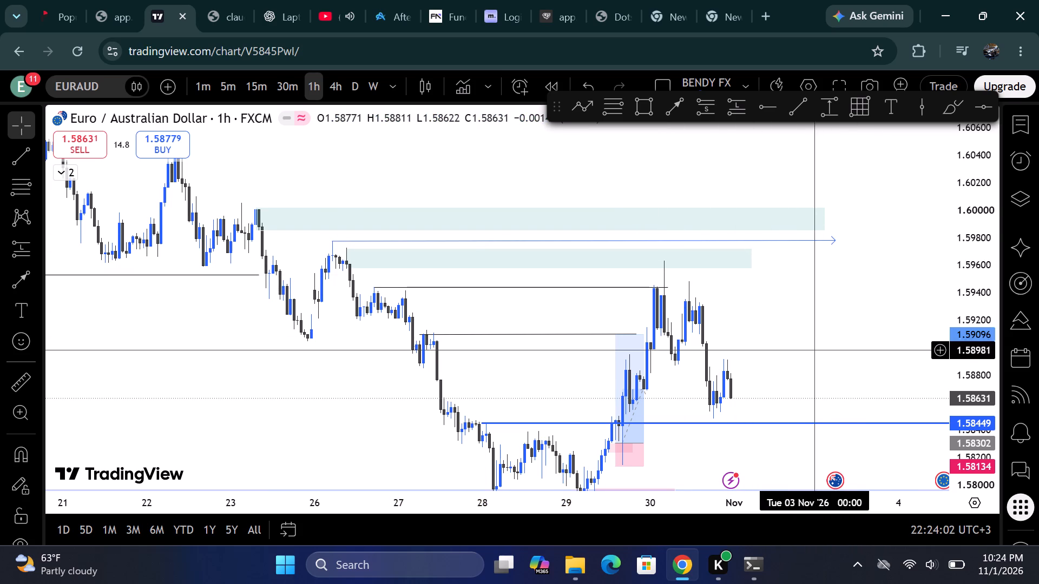
# Draw a Fib retracement from the swing low at 1.57783 on 28 October 19:00 to the high at 1.59640, ending 3 November 13:00.
pyautogui.moveTo(804, 334); pyautogui.dragTo(798, 298)
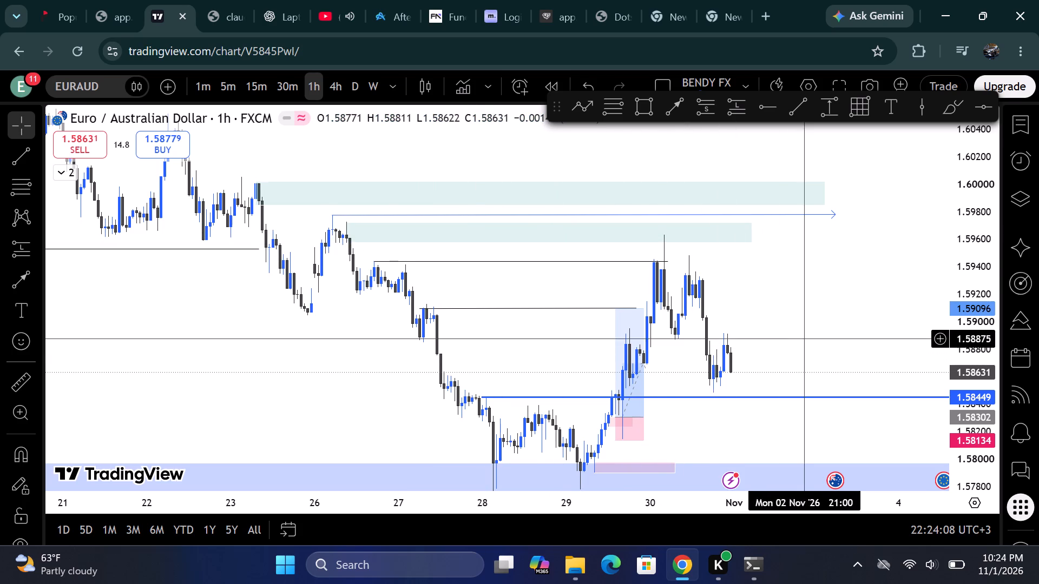
pyautogui.moveTo(777, 323); pyautogui.dragTo(676, 257)
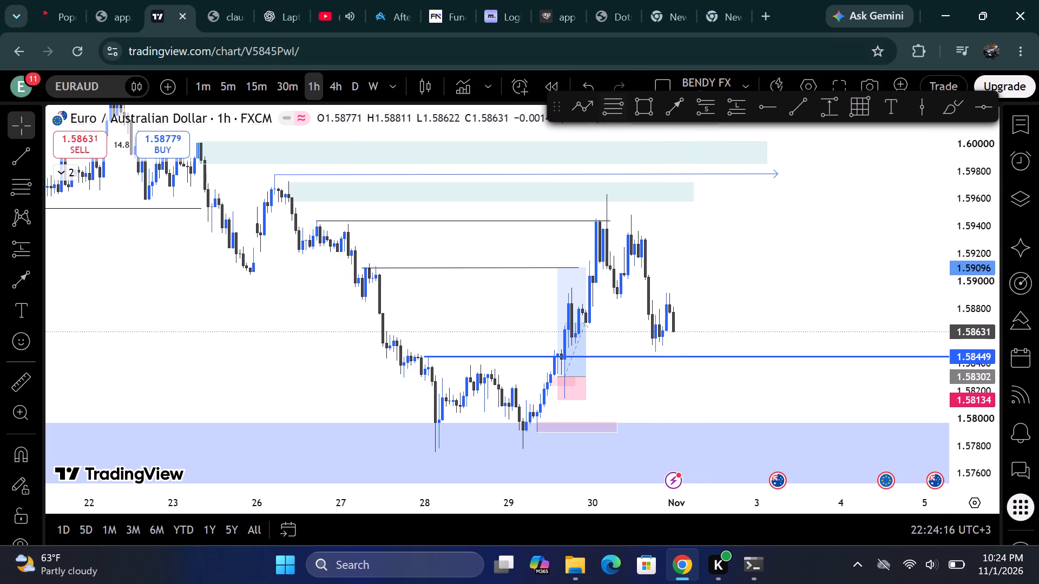
pyautogui.click(614, 107)
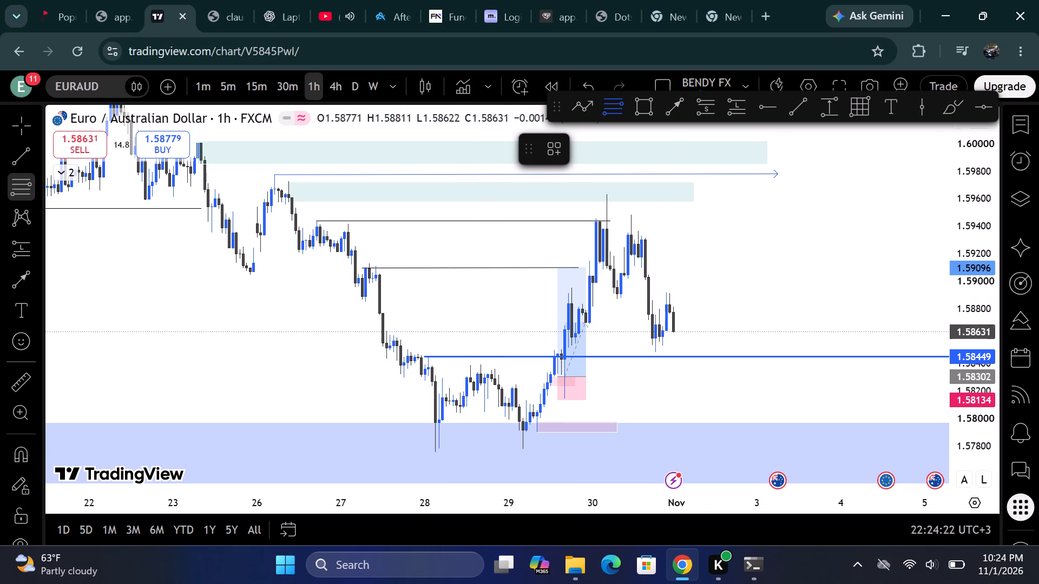
pyautogui.moveTo(962, 317); pyautogui.dragTo(962, 340)
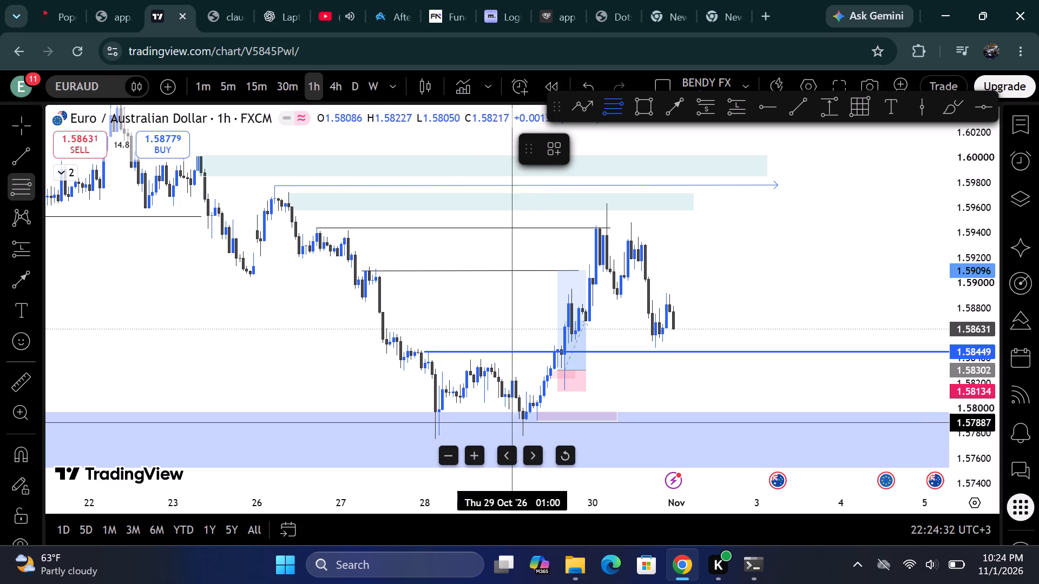
pyautogui.click(490, 435)
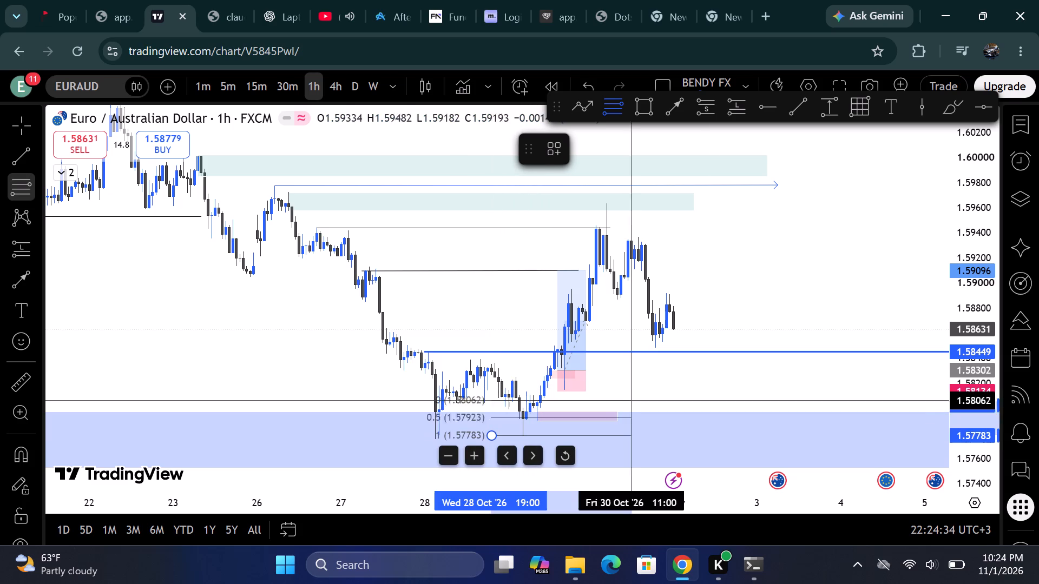
pyautogui.click(801, 202)
pyautogui.click(828, 244)
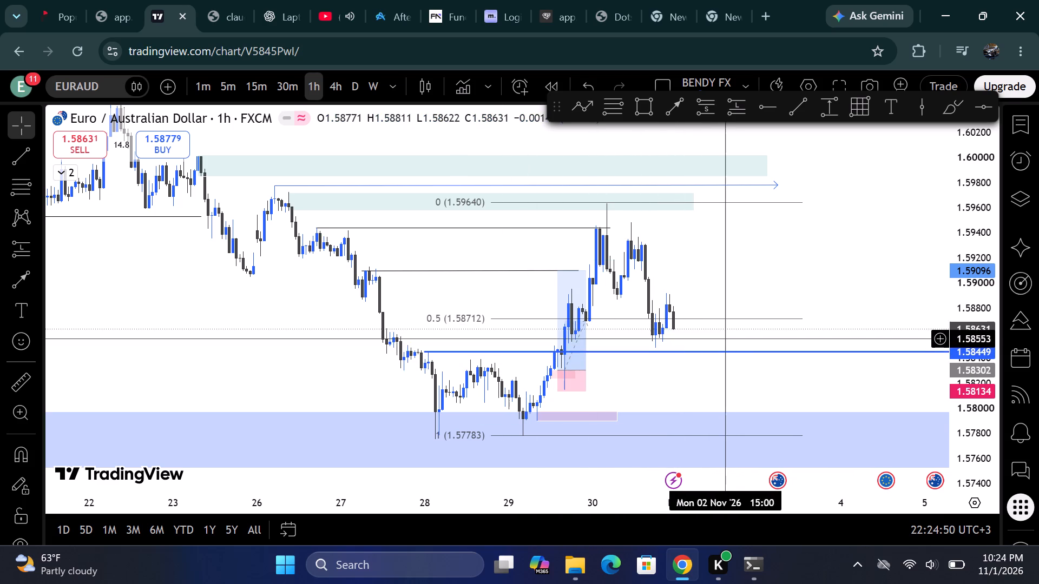
# Switch the EURAUD chart to the 15-minute timeframe.
pyautogui.click(259, 84)
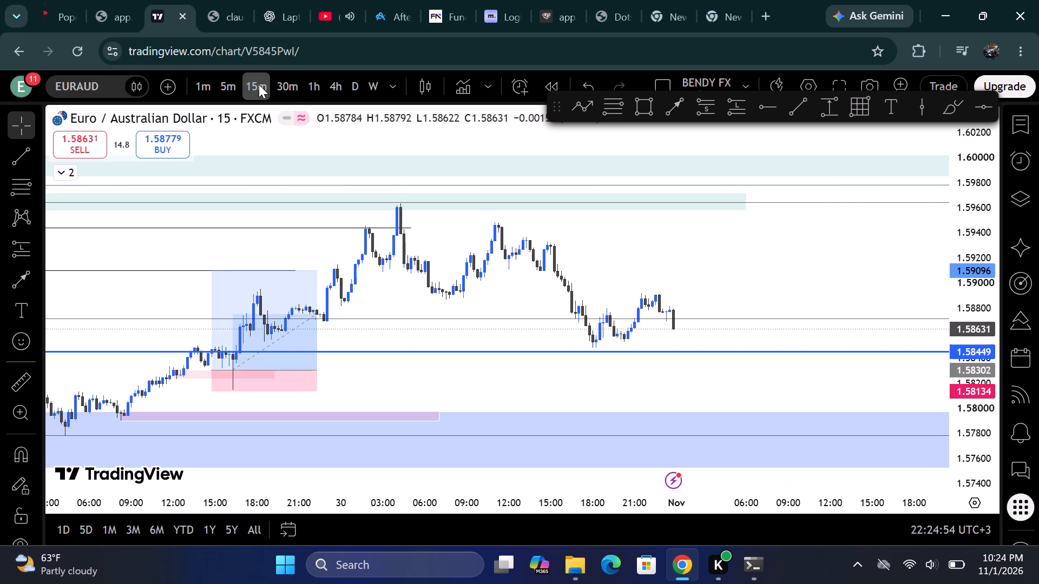
# Shorten the long position starting 29 October 14:45 so its end falls at about 18:30 the same day.
pyautogui.moveTo(608, 242); pyautogui.dragTo(774, 214)
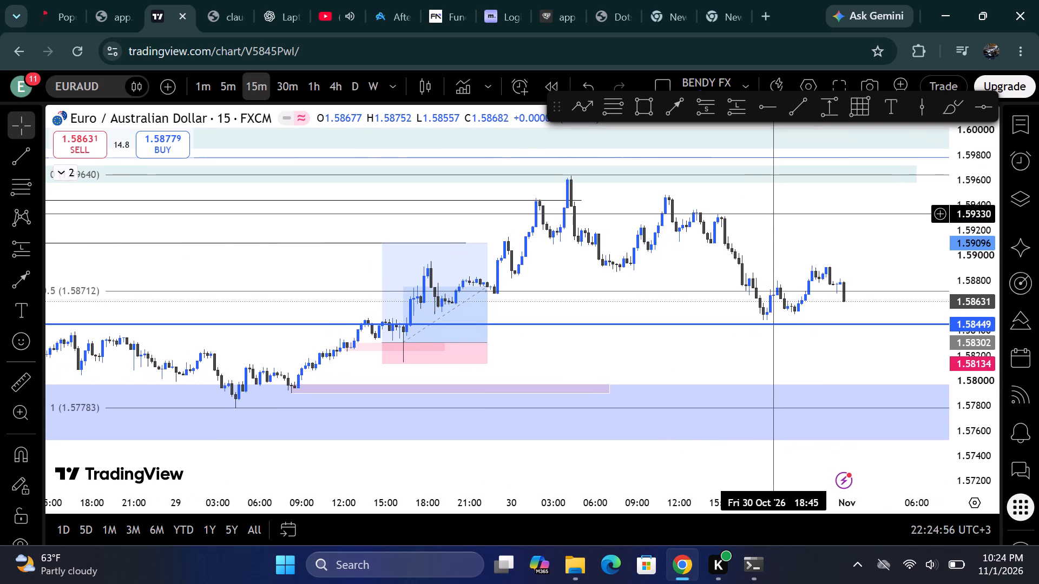
pyautogui.moveTo(959, 255); pyautogui.dragTo(926, 129)
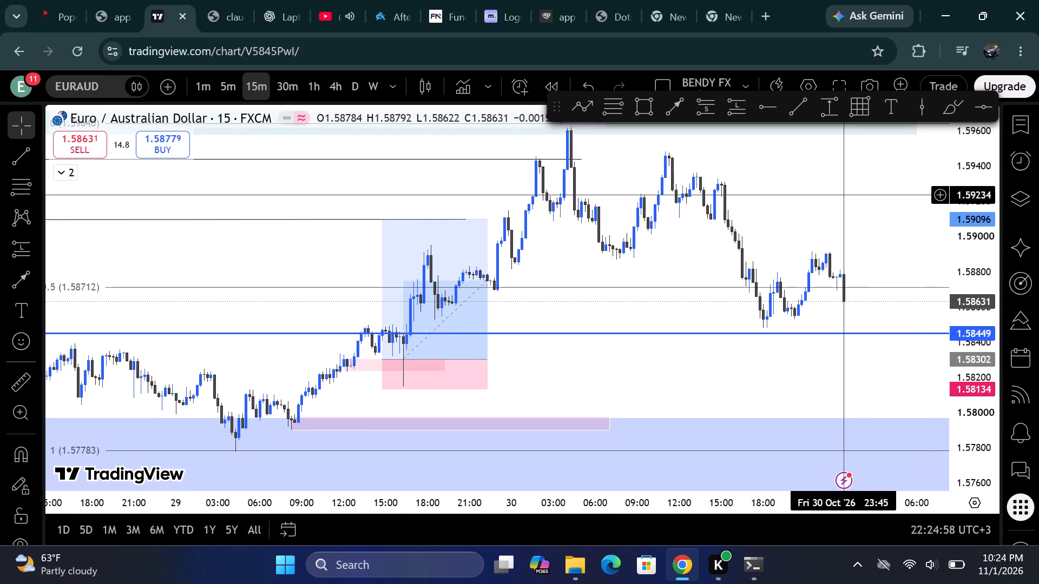
pyautogui.moveTo(807, 191); pyautogui.dragTo(702, 175)
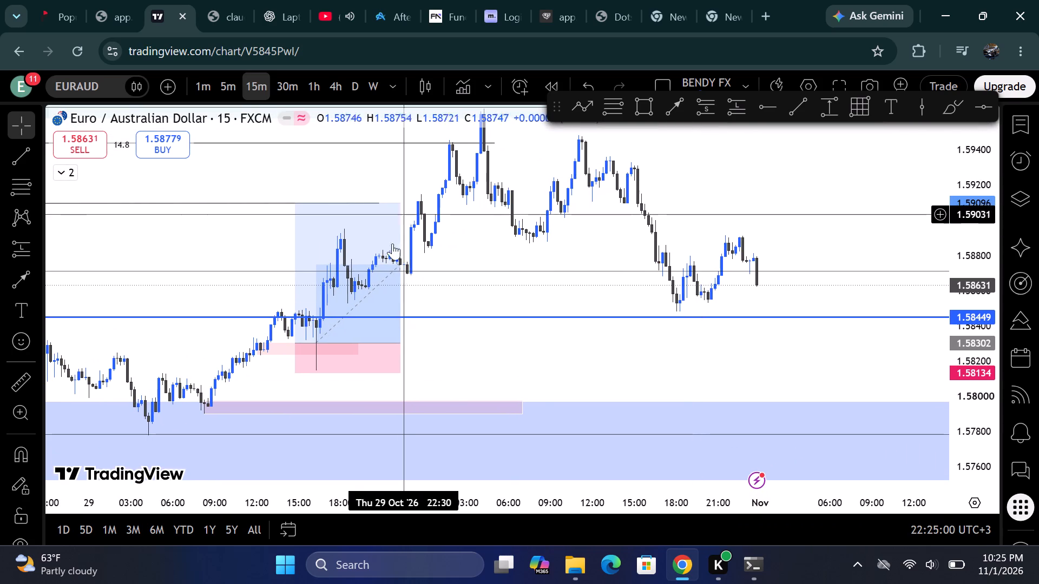
pyautogui.moveTo(402, 342); pyautogui.dragTo(426, 336)
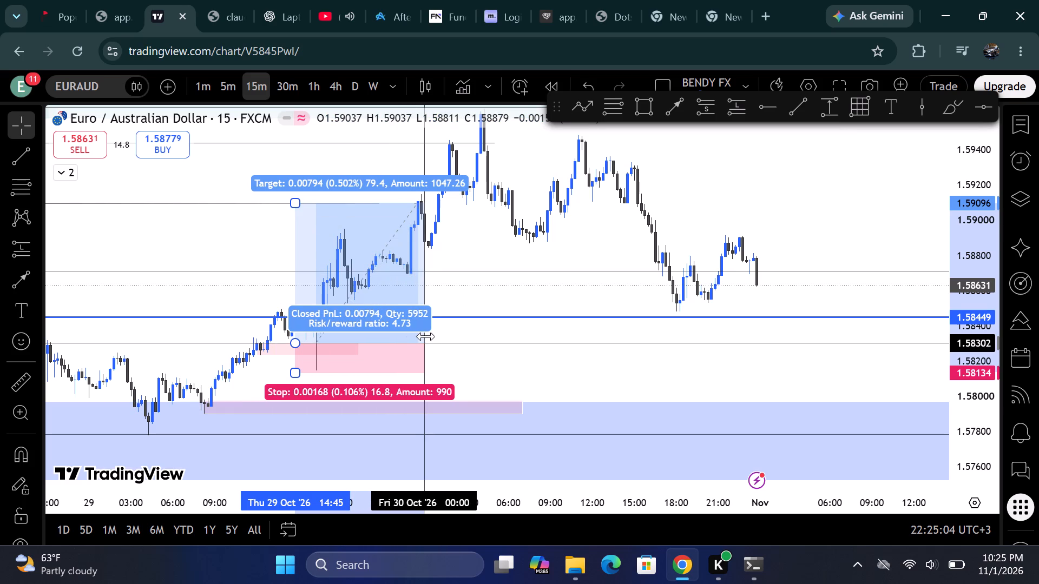
pyautogui.moveTo(426, 336); pyautogui.dragTo(348, 316)
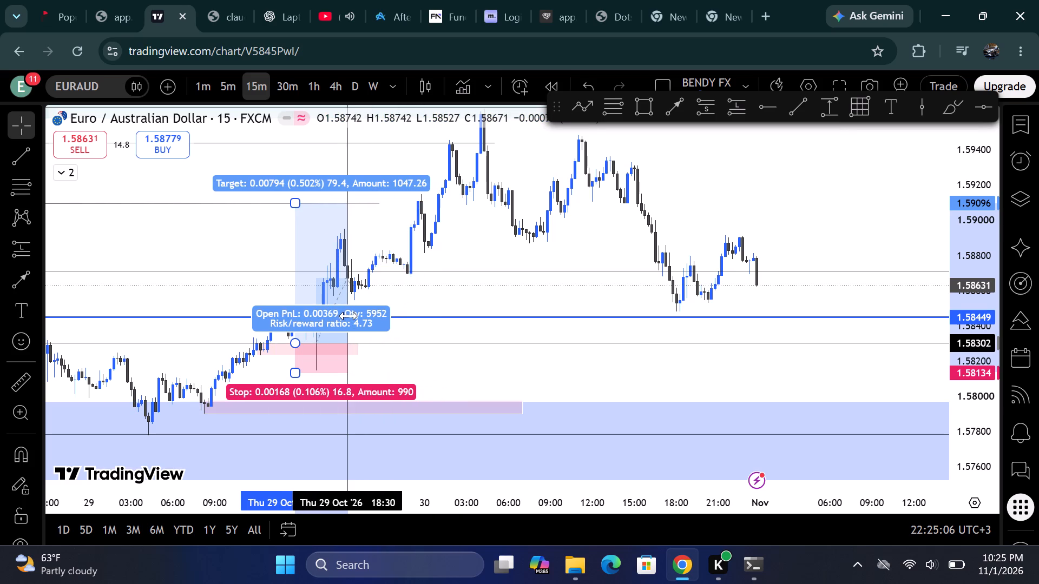
# Shorten the long position starting 29 October so that it ends at 18:00 the same day.
pyautogui.moveTo(348, 316); pyautogui.dragTo(341, 315)
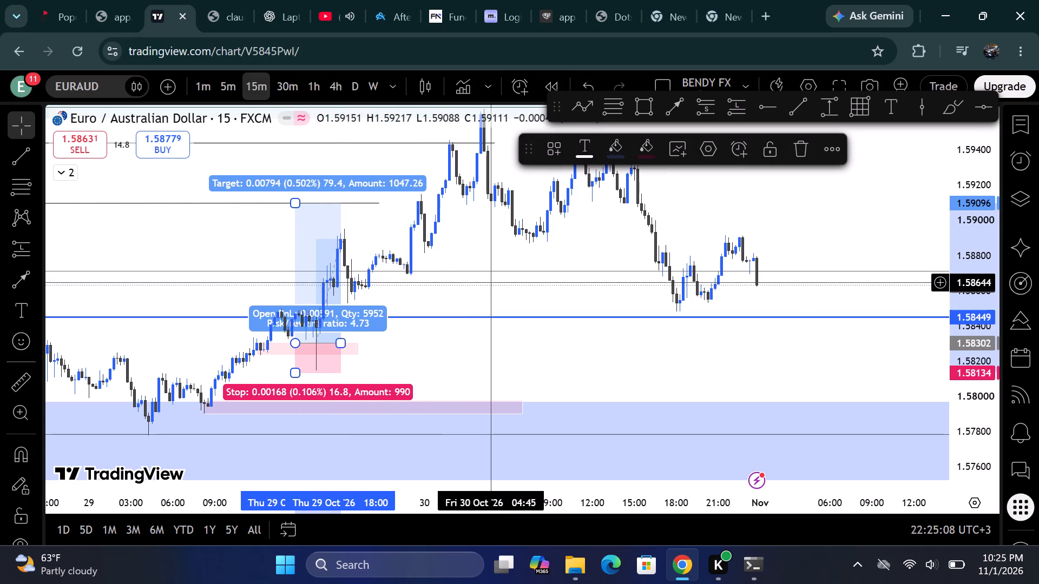
pyautogui.click(501, 336)
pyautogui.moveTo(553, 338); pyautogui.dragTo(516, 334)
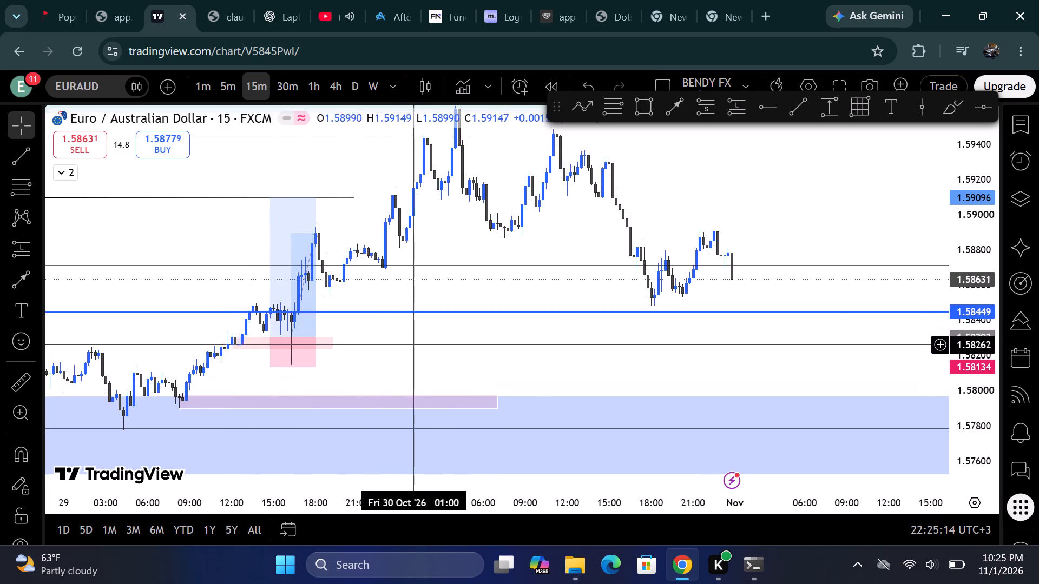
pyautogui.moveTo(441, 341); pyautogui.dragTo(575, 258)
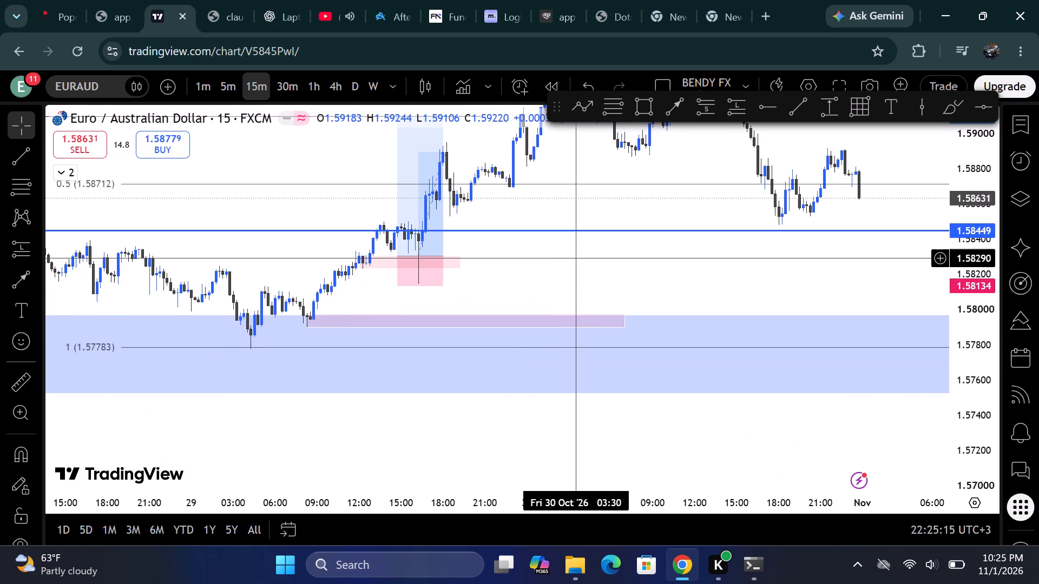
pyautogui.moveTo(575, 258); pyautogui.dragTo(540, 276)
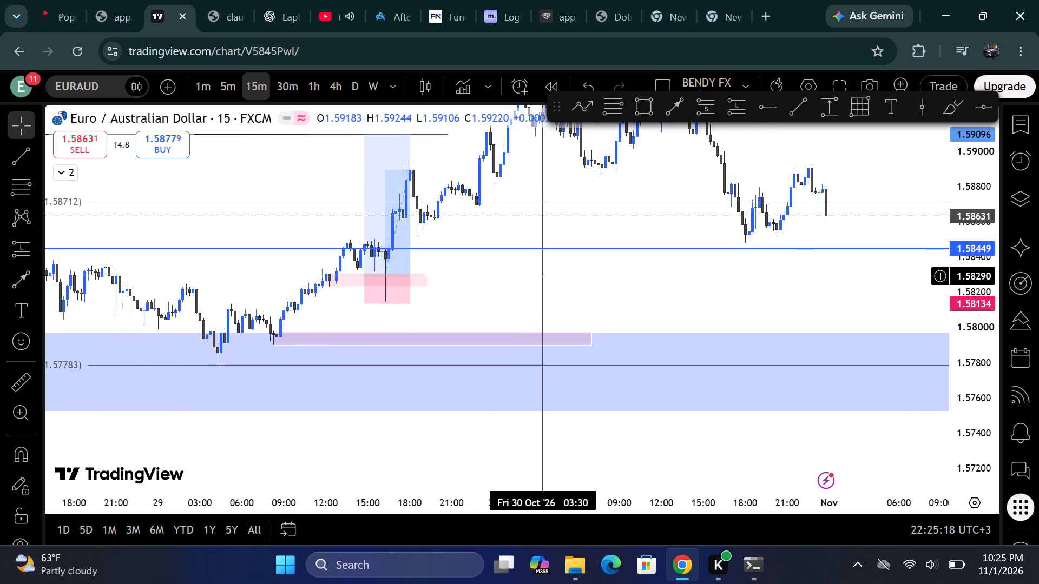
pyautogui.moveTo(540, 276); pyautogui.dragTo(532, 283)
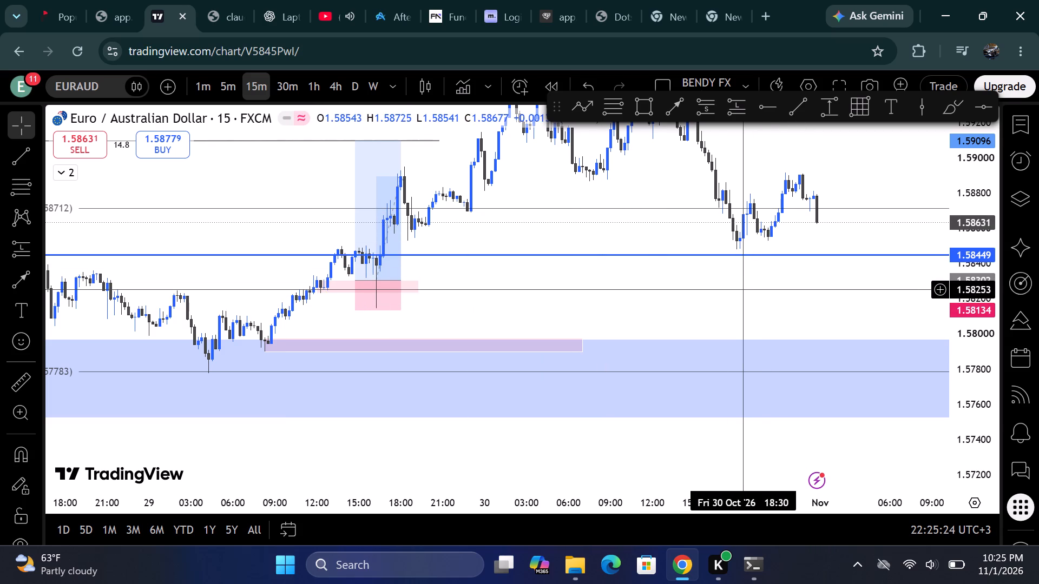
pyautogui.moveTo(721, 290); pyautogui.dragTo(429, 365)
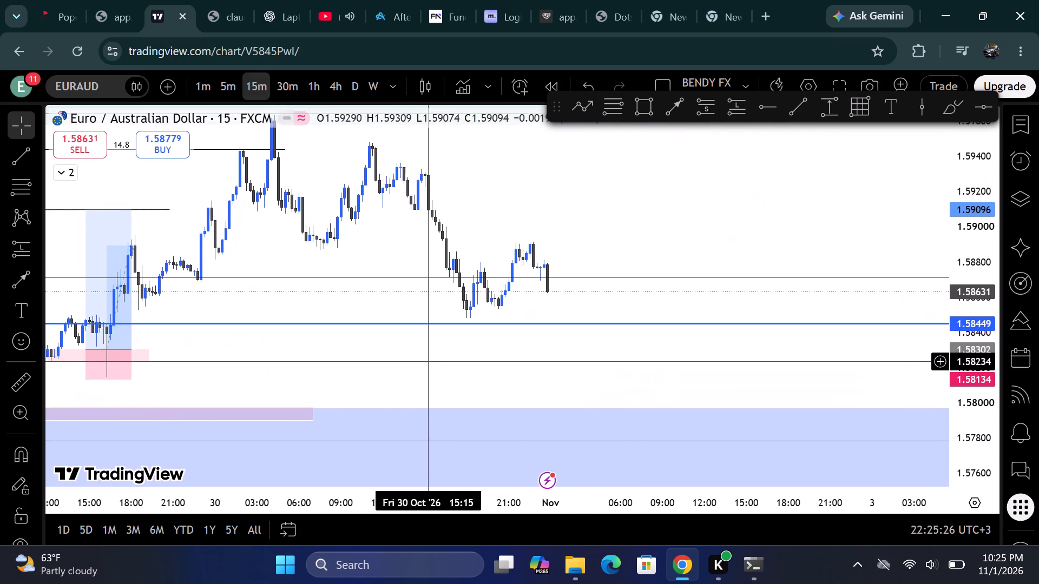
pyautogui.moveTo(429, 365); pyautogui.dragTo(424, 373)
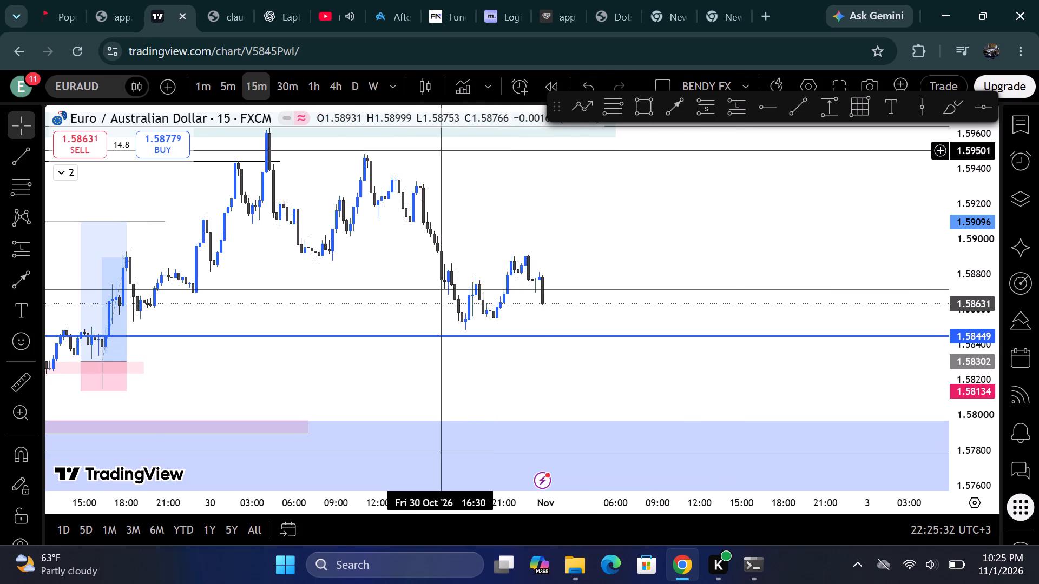
# Switch to the YouTube video, raise its playback volume slightly, and return to the TradingView chart.
pyautogui.click(322, 0)
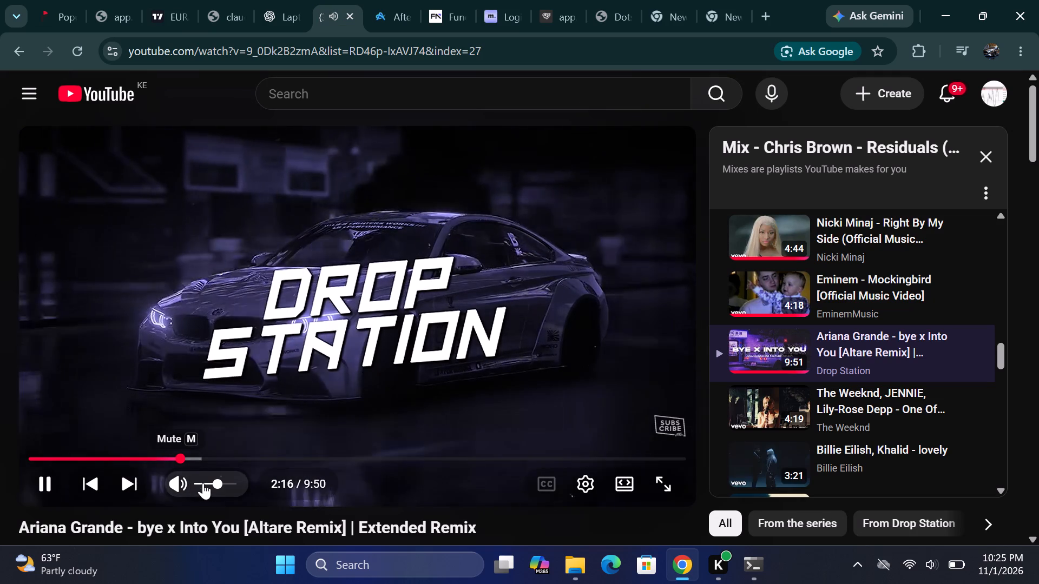
pyautogui.click(225, 485)
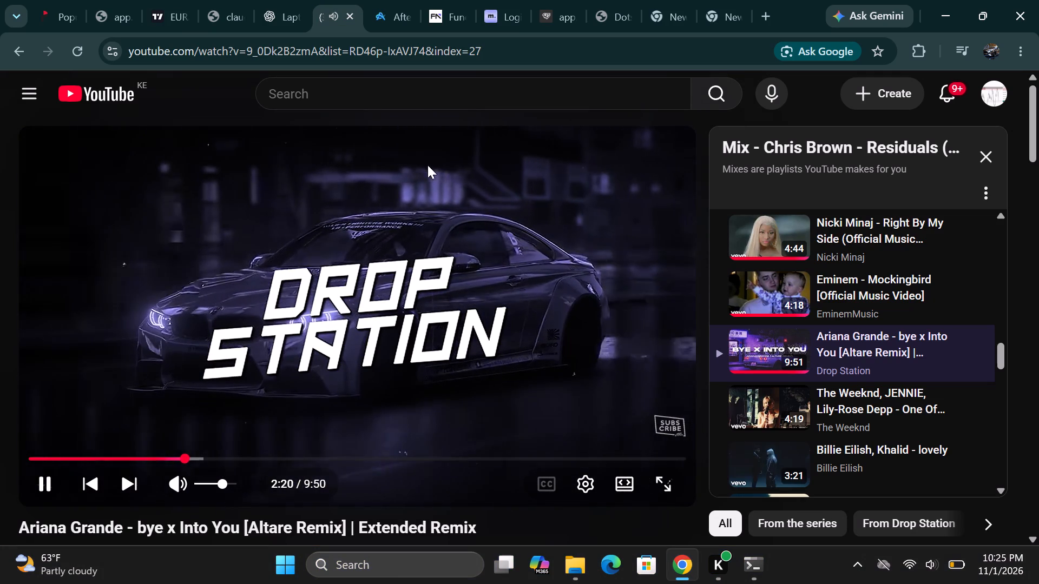
pyautogui.click(175, 8)
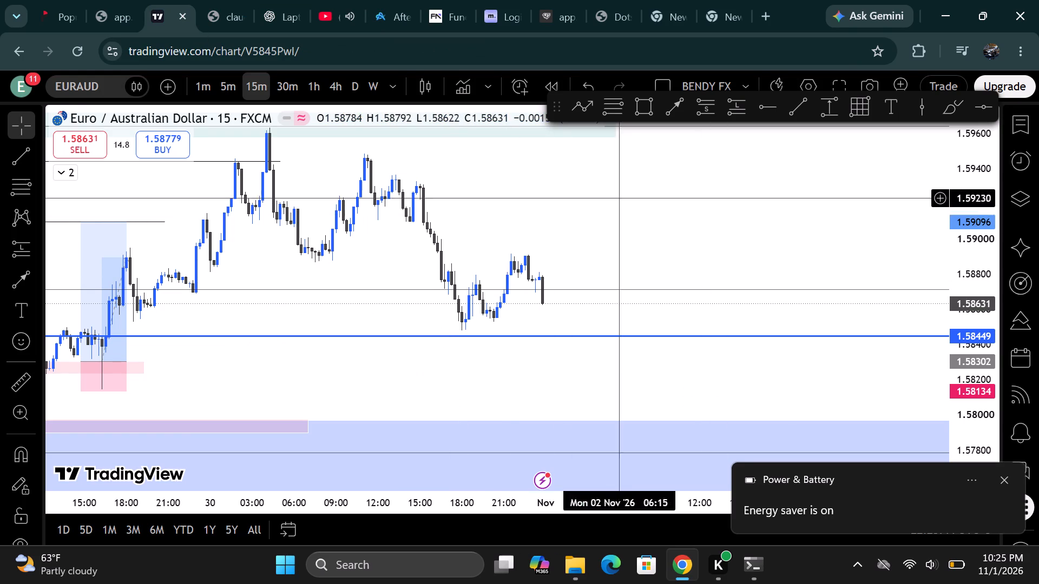
# Review the EURAUD price action and drawings on the 1-hour timeframe with a more compressed price scale.
pyautogui.moveTo(496, 188); pyautogui.dragTo(575, 345)
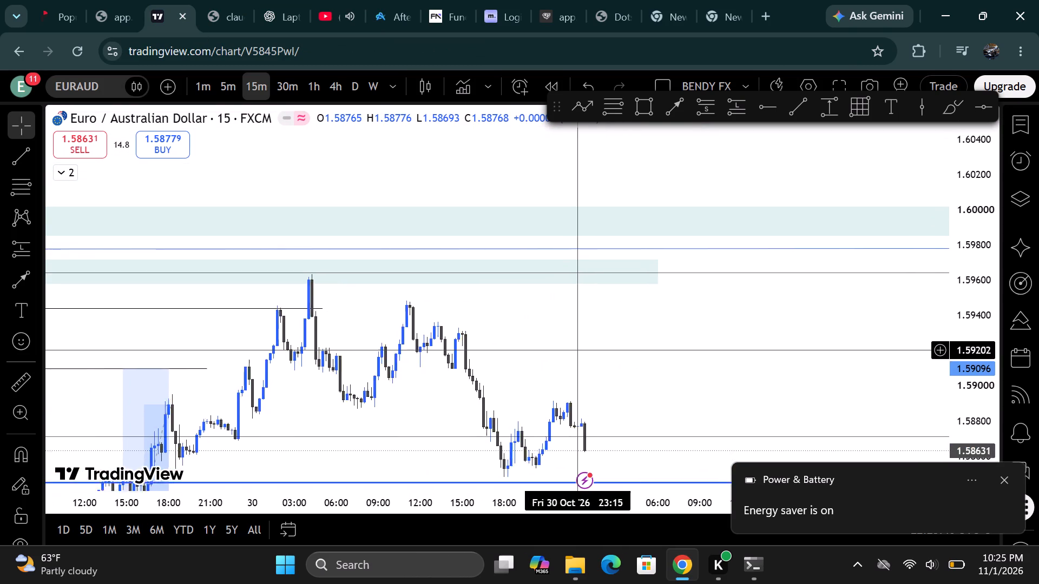
pyautogui.moveTo(575, 345); pyautogui.dragTo(569, 331)
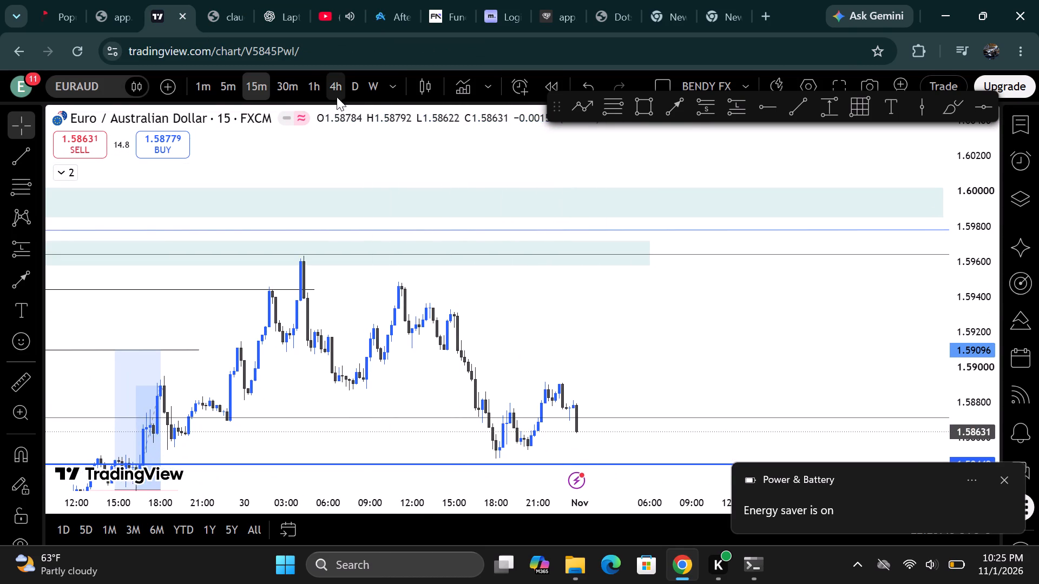
pyautogui.click(315, 87)
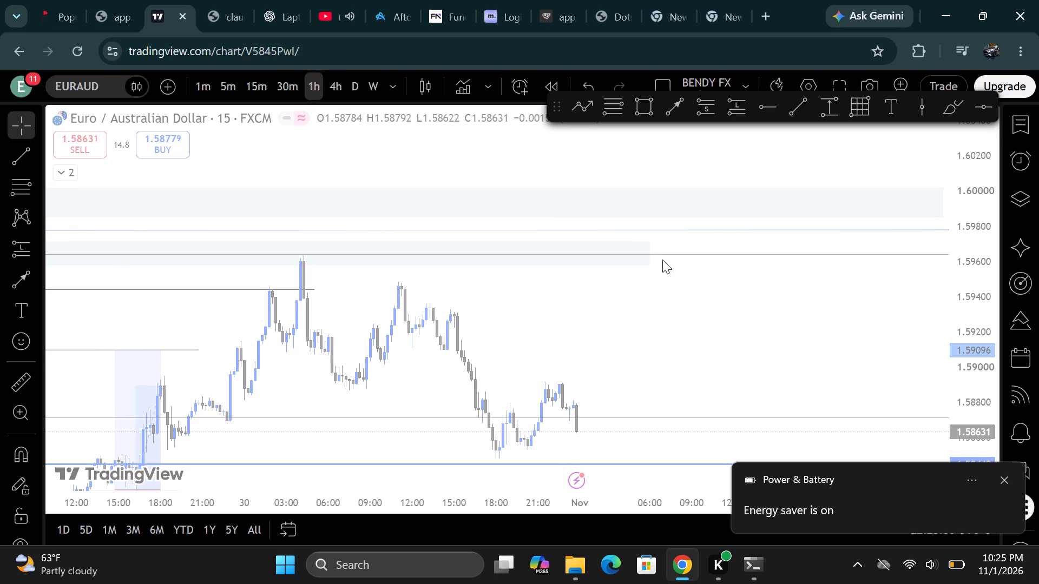
pyautogui.moveTo(711, 303); pyautogui.dragTo(799, 178)
pyautogui.moveTo(967, 262); pyautogui.dragTo(956, 326)
pyautogui.moveTo(774, 262); pyautogui.dragTo(867, 273)
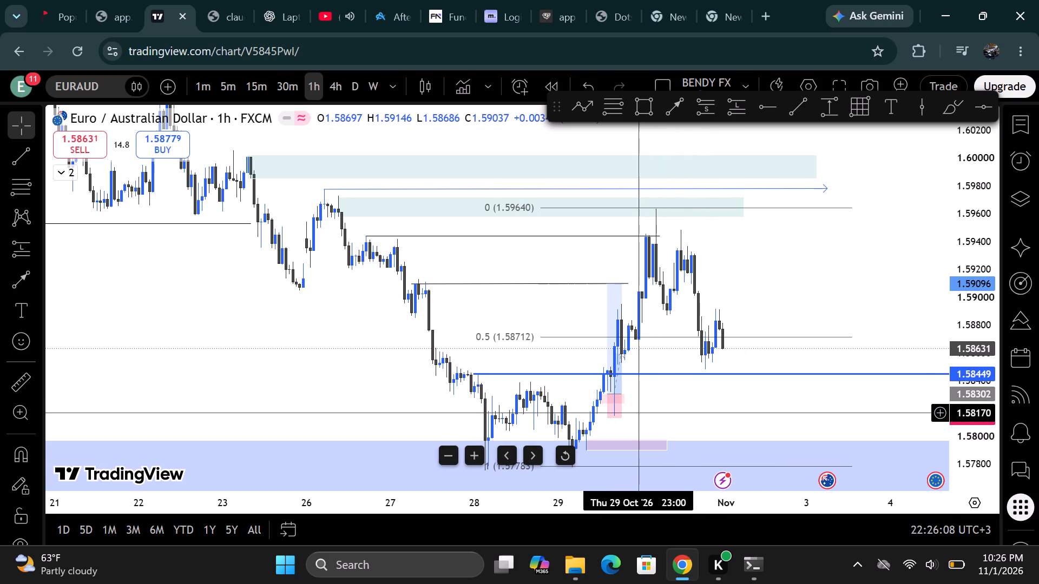
pyautogui.moveTo(687, 396); pyautogui.dragTo(645, 391)
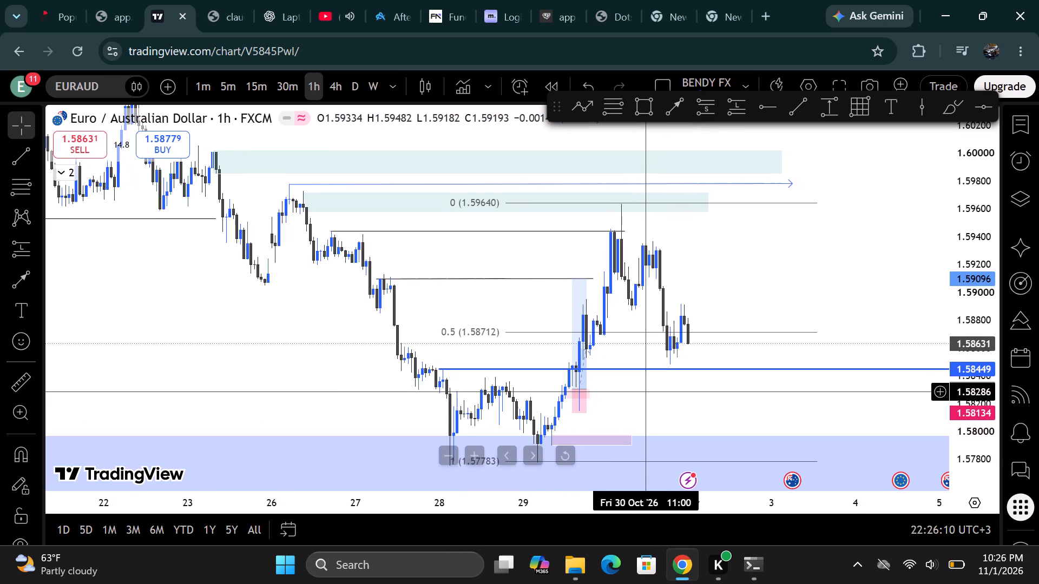
# Switch the EURAUD chart to the 4-hour timeframe.
pyautogui.click(340, 87)
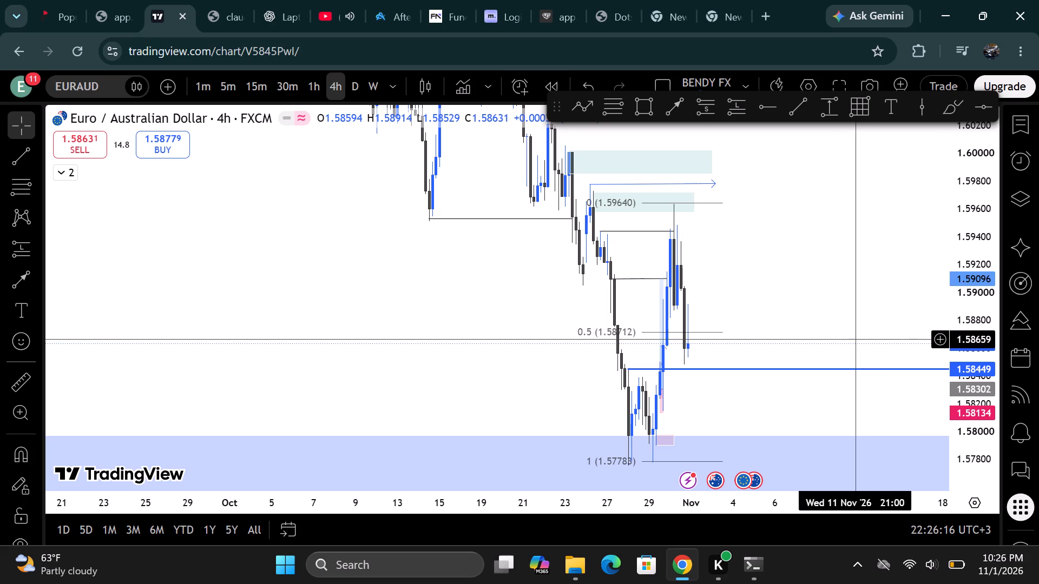
# Delete the Fib retracement spanning 1.57783 to 1.59640 on the EURAUD chart.
pyautogui.moveTo(846, 274); pyautogui.dragTo(708, 235)
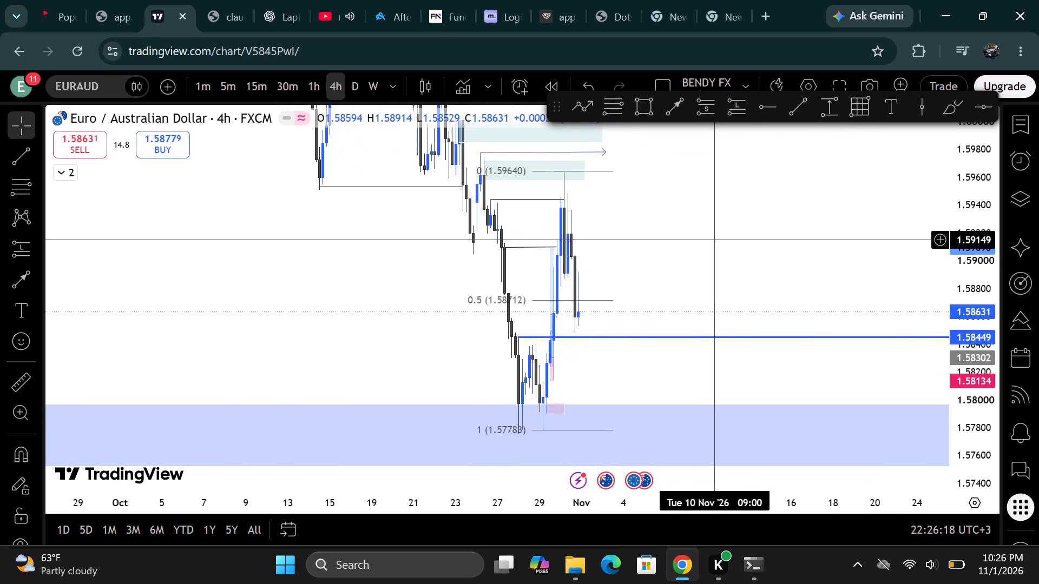
pyautogui.moveTo(708, 235); pyautogui.dragTo(681, 231)
pyautogui.click(581, 165)
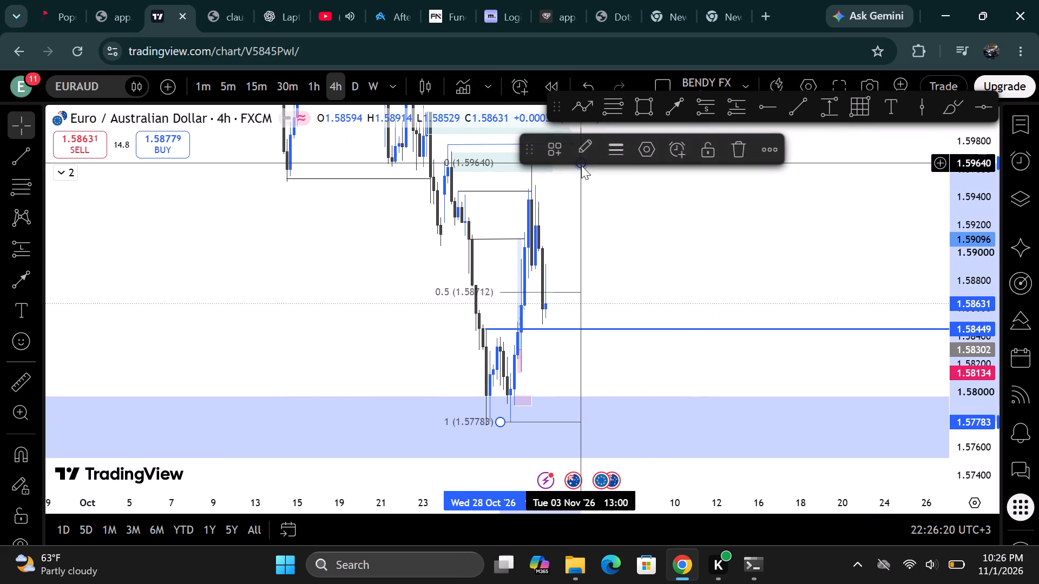
pyautogui.click(748, 157)
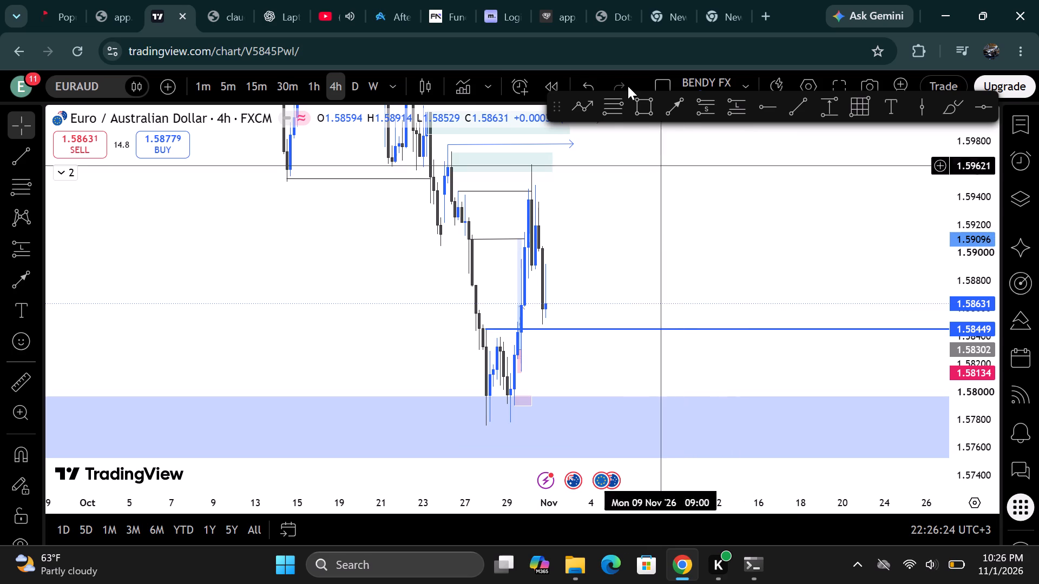
# Draw a wider Fib retracement from about 1.57780 on 23 October 00:00 to about 1.59632 on 12 November 21:00.
pyautogui.click(611, 113)
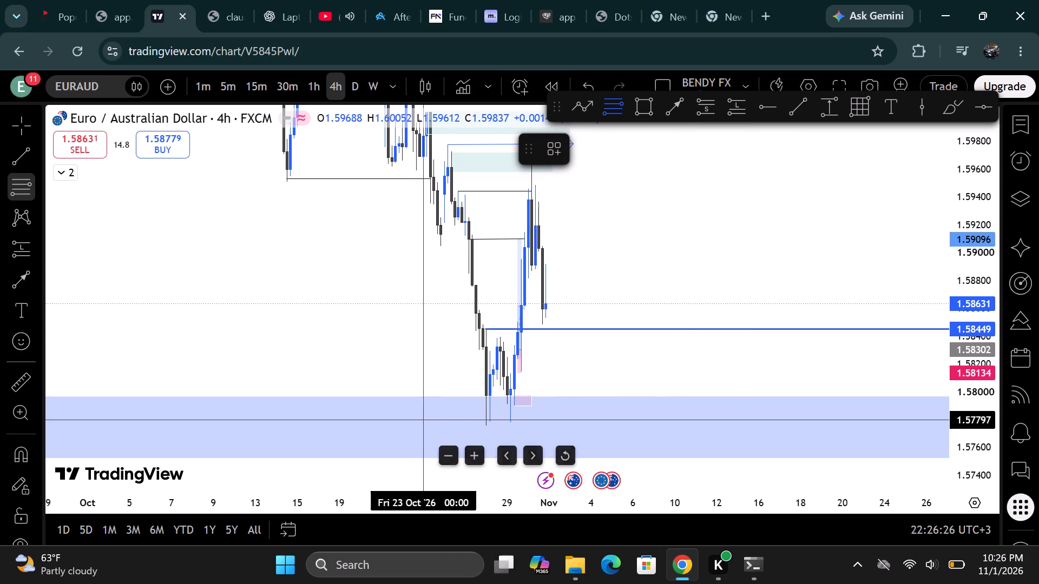
pyautogui.click(424, 422)
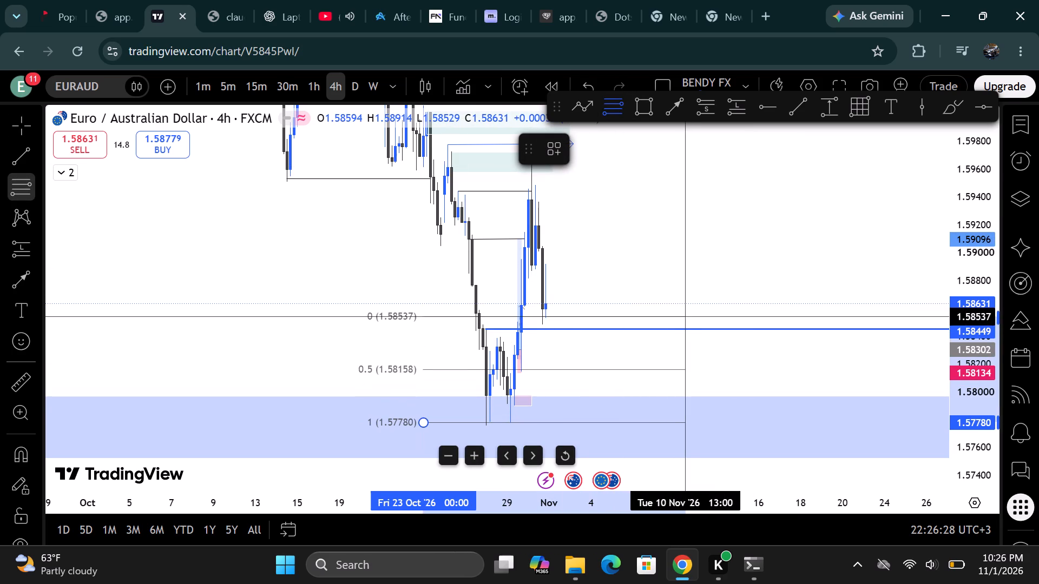
pyautogui.click(735, 164)
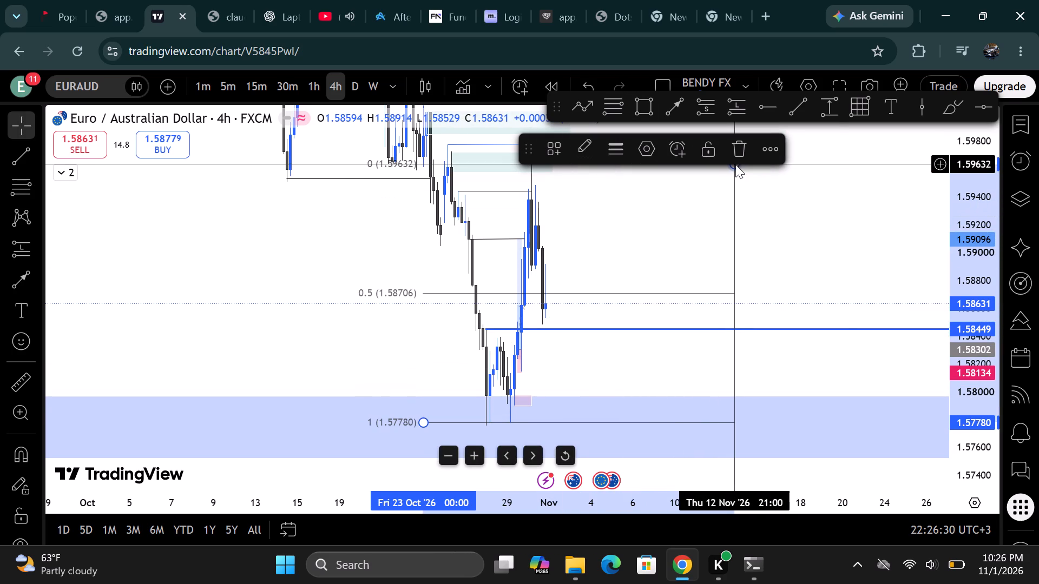
pyautogui.moveTo(963, 195); pyautogui.dragTo(961, 234)
pyautogui.click(811, 206)
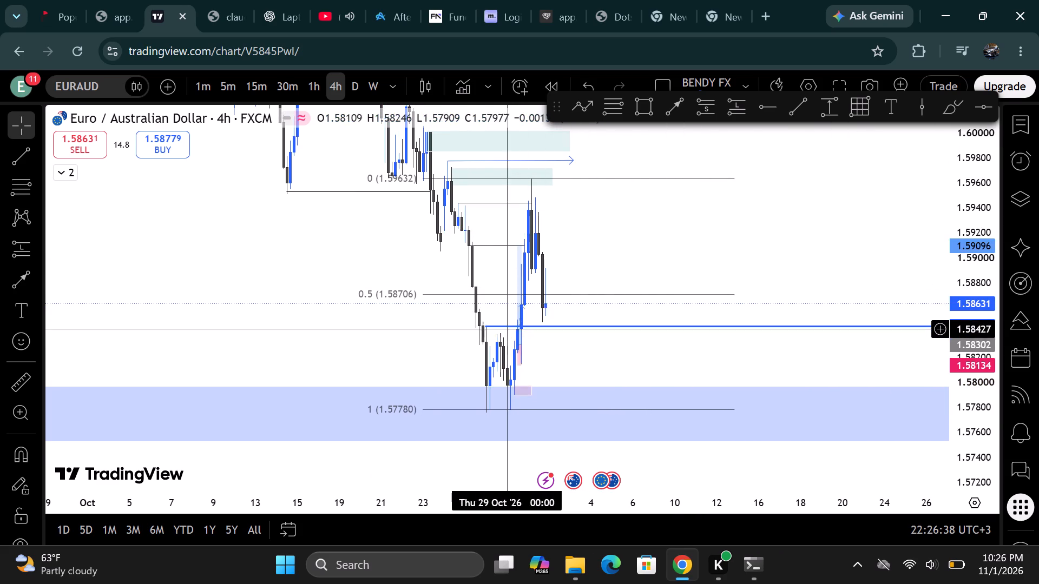
# Delete the blue horizontal ray at 1.58449 that starts on 28 October.
pyautogui.click(639, 326)
pyautogui.click(823, 155)
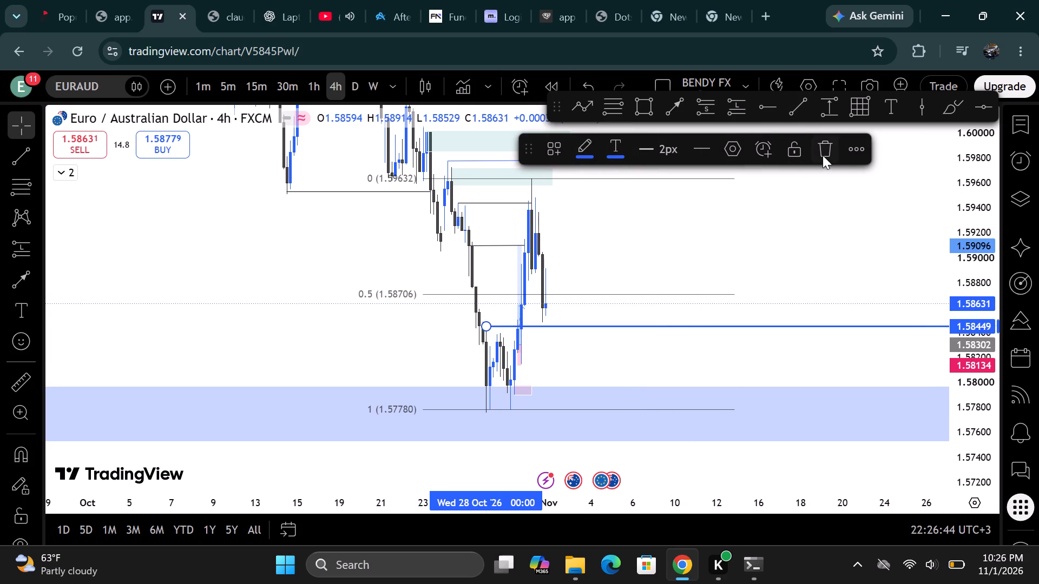
pyautogui.click(858, 112)
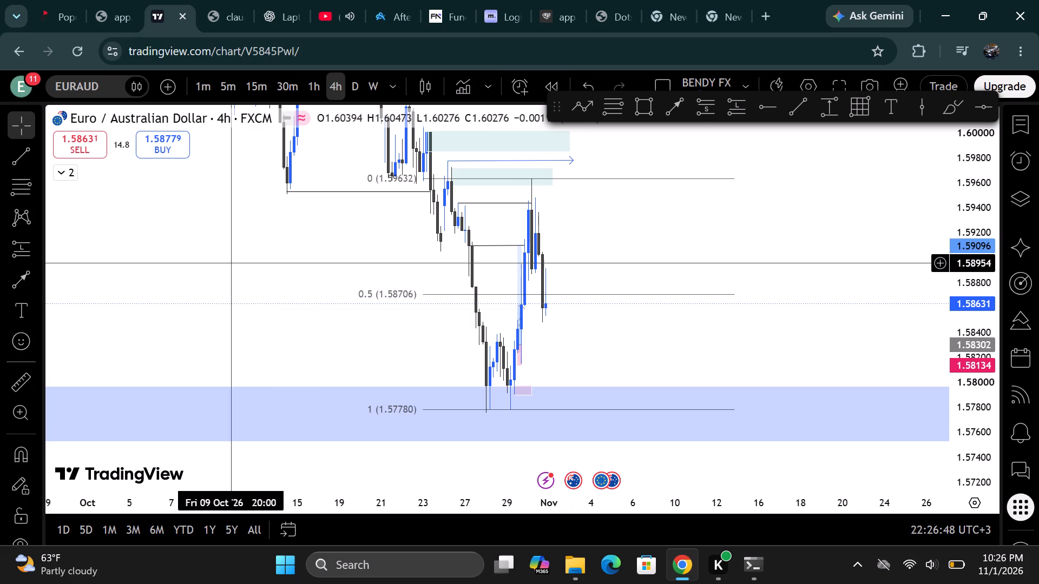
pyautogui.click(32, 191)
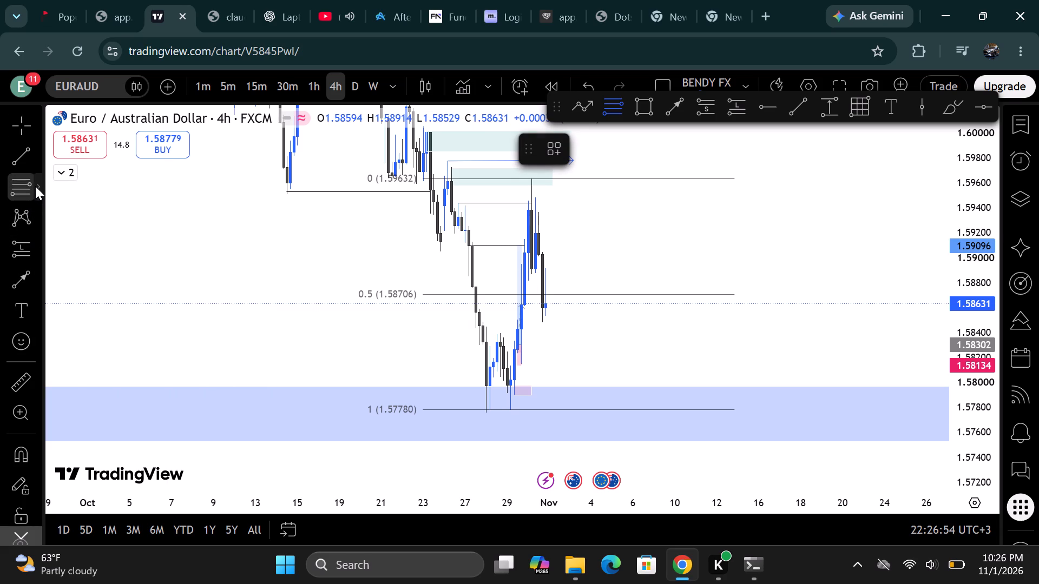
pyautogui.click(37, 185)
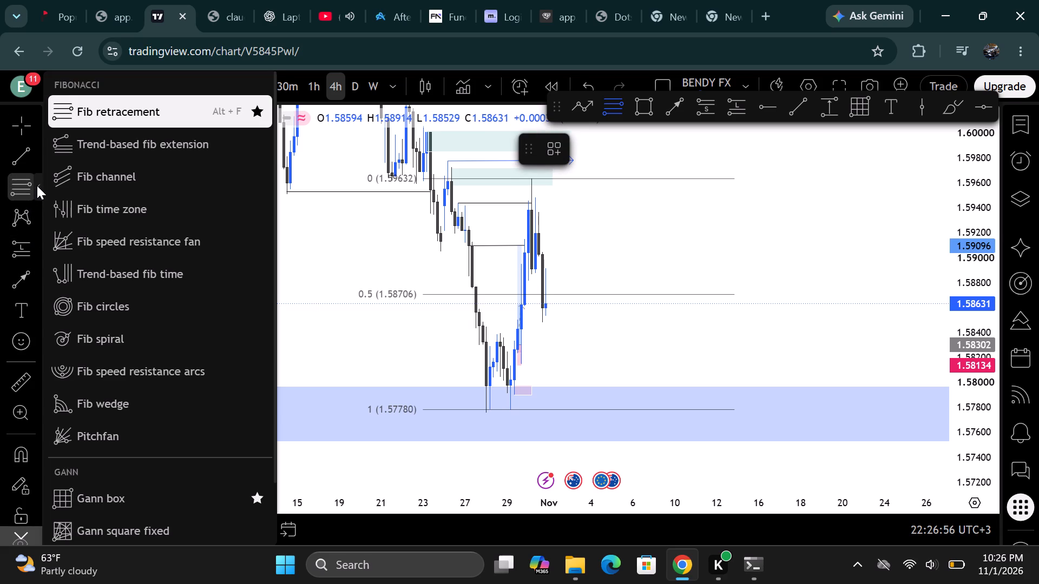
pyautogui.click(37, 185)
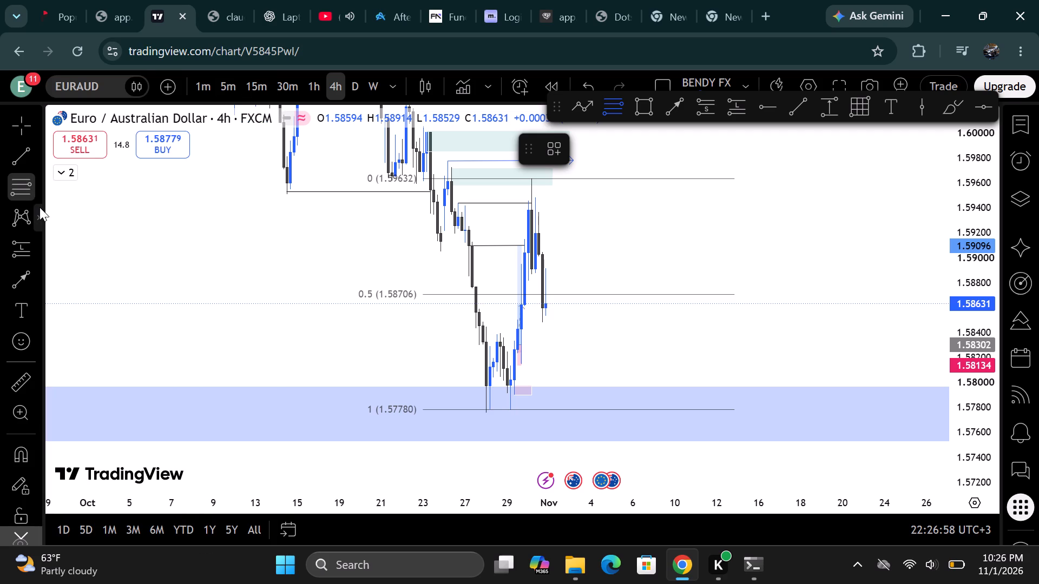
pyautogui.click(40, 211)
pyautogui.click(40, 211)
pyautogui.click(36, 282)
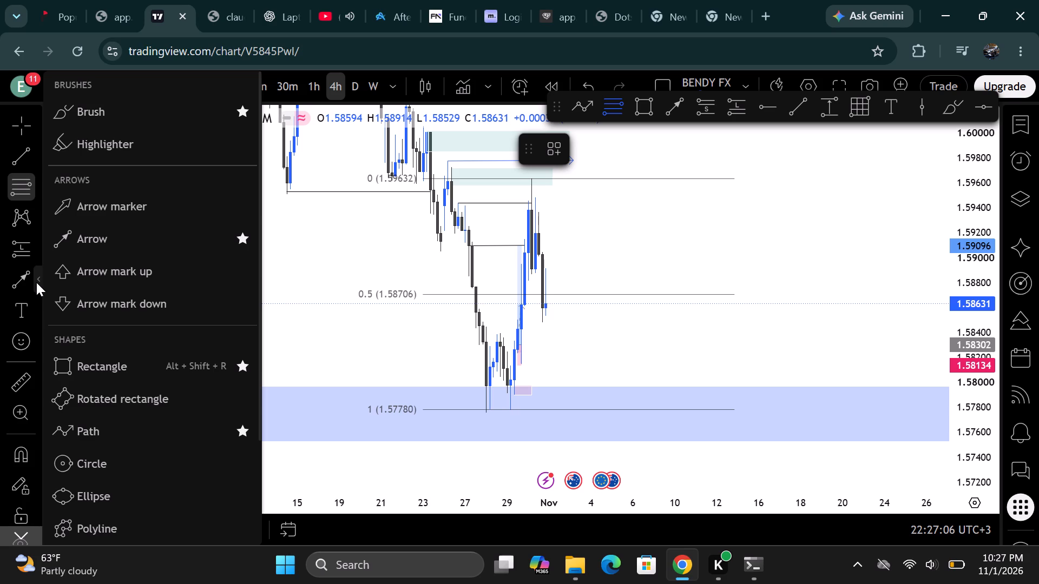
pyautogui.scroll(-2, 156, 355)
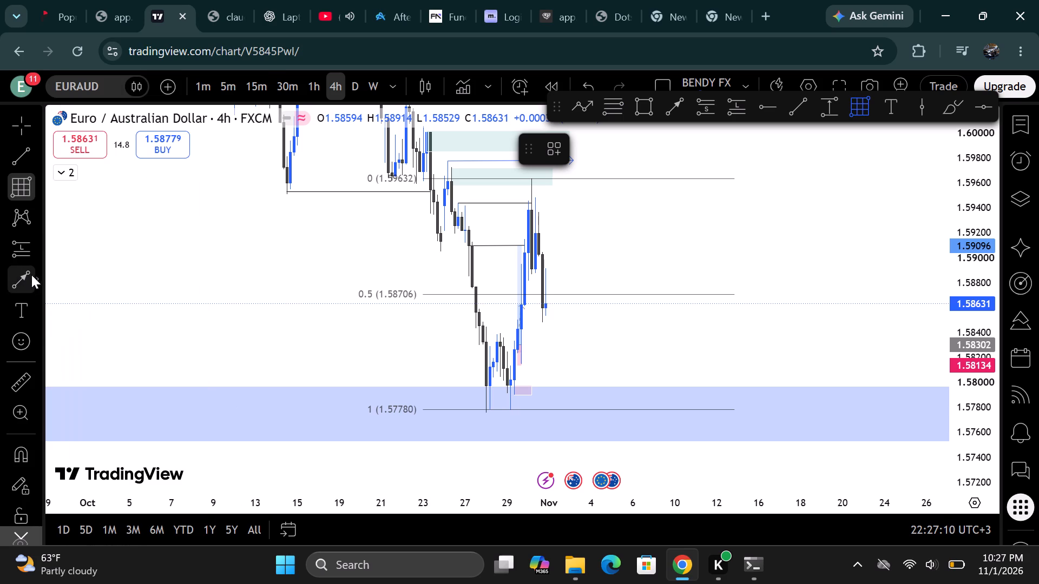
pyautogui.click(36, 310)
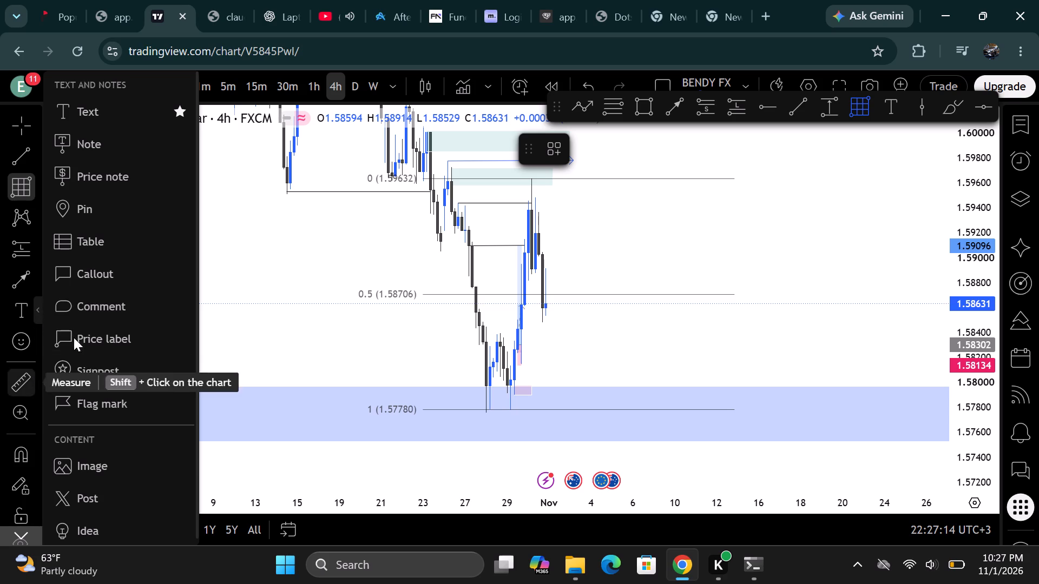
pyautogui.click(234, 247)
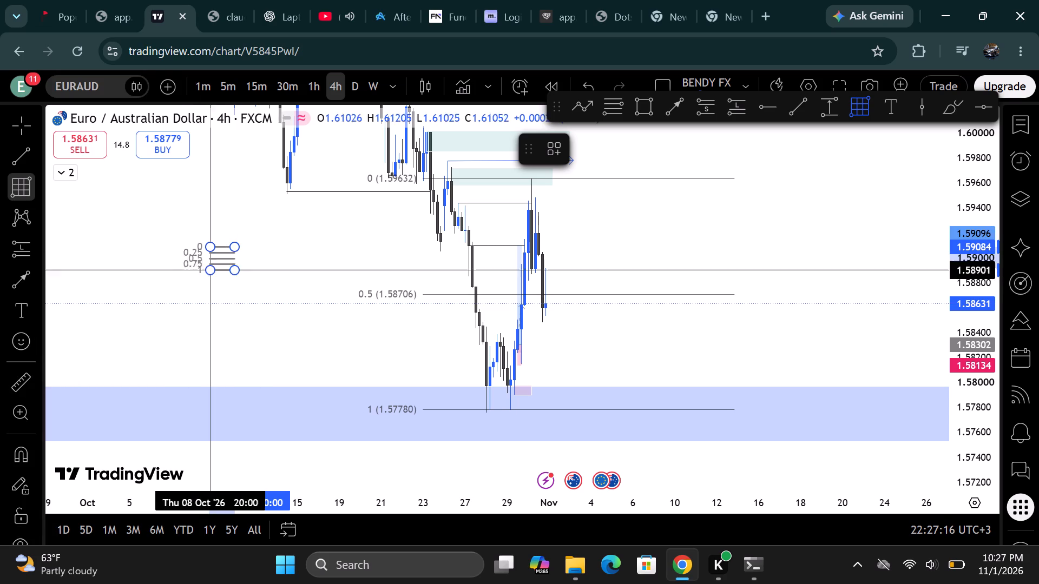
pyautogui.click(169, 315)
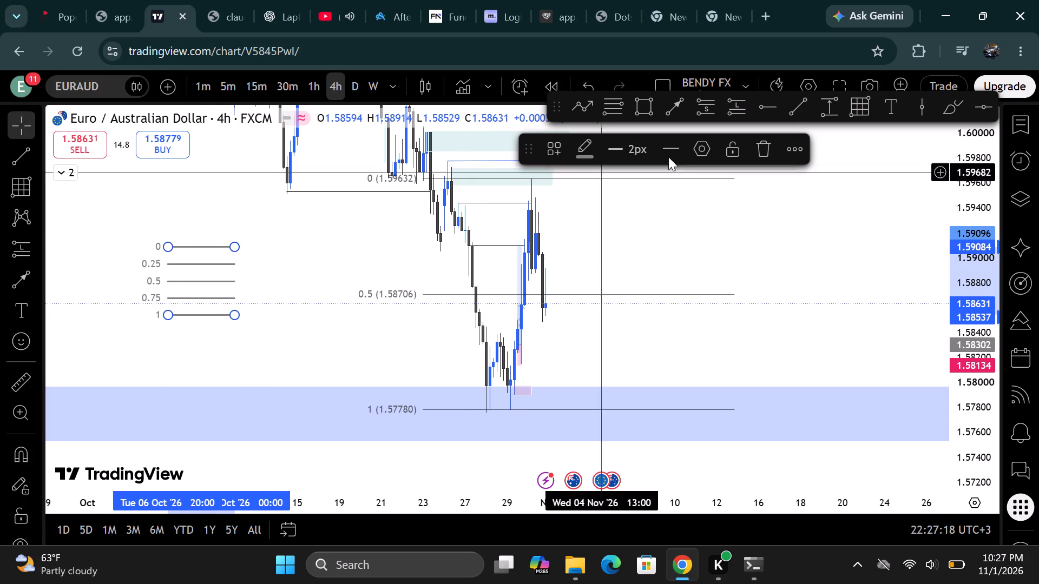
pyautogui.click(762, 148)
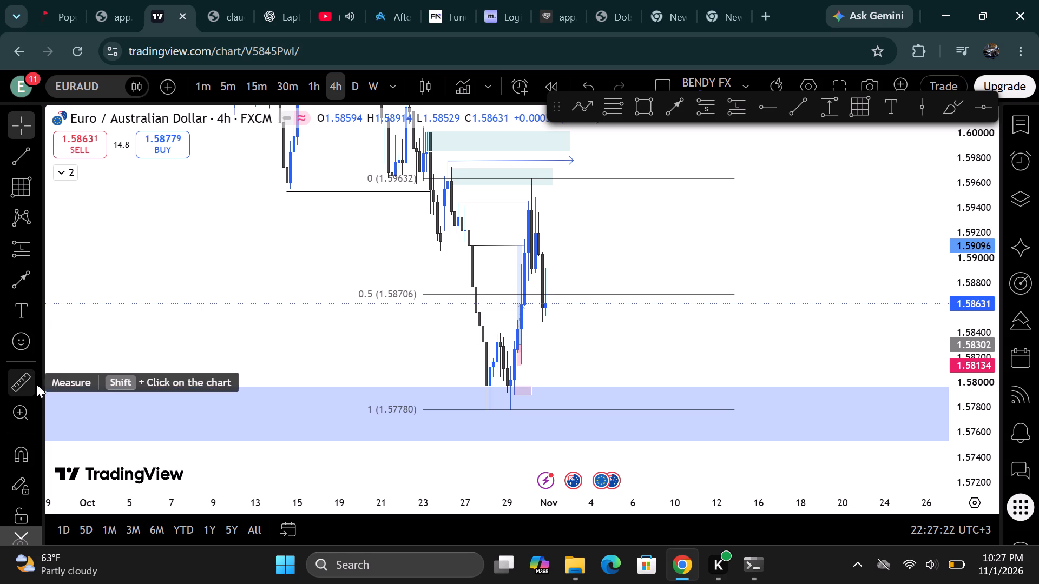
# Draw a narrow parallel channel from 27 October 00:00 to 5 November 13:00, between about 1.58329 and 1.58392.
pyautogui.click(37, 162)
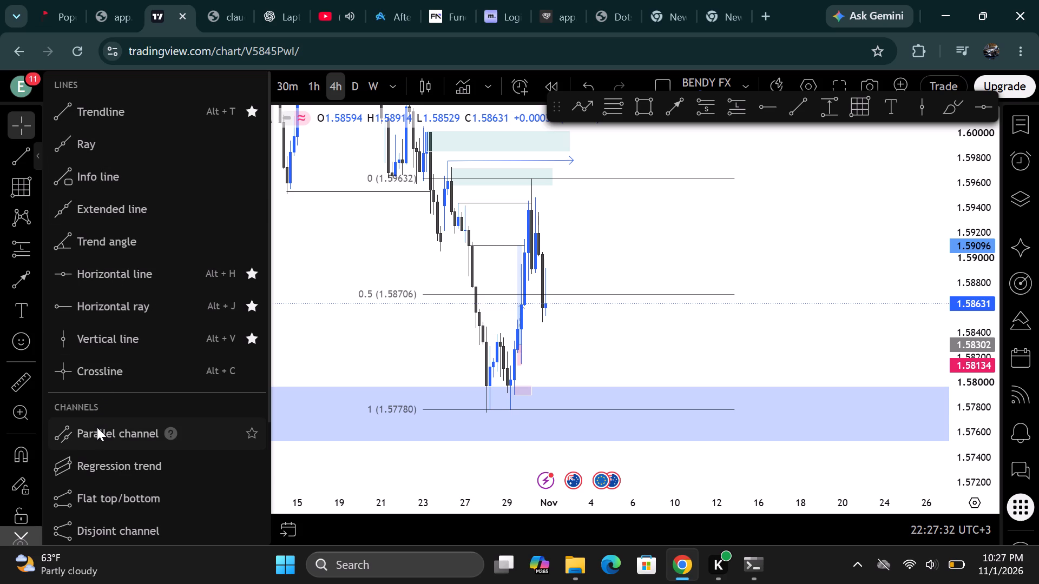
pyautogui.scroll(-1, 97, 428)
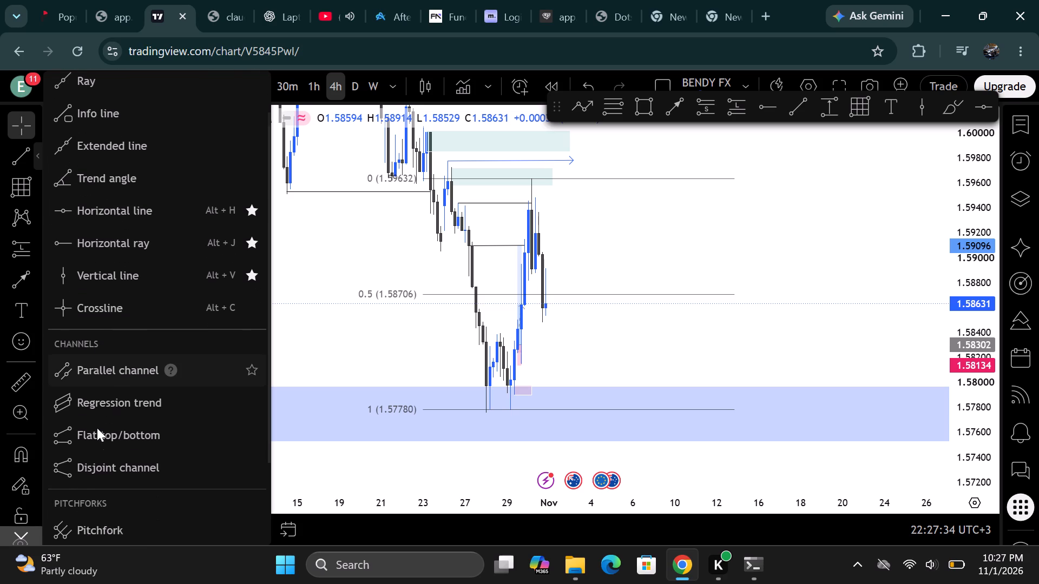
pyautogui.scroll(-1, 97, 428)
pyautogui.click(107, 346)
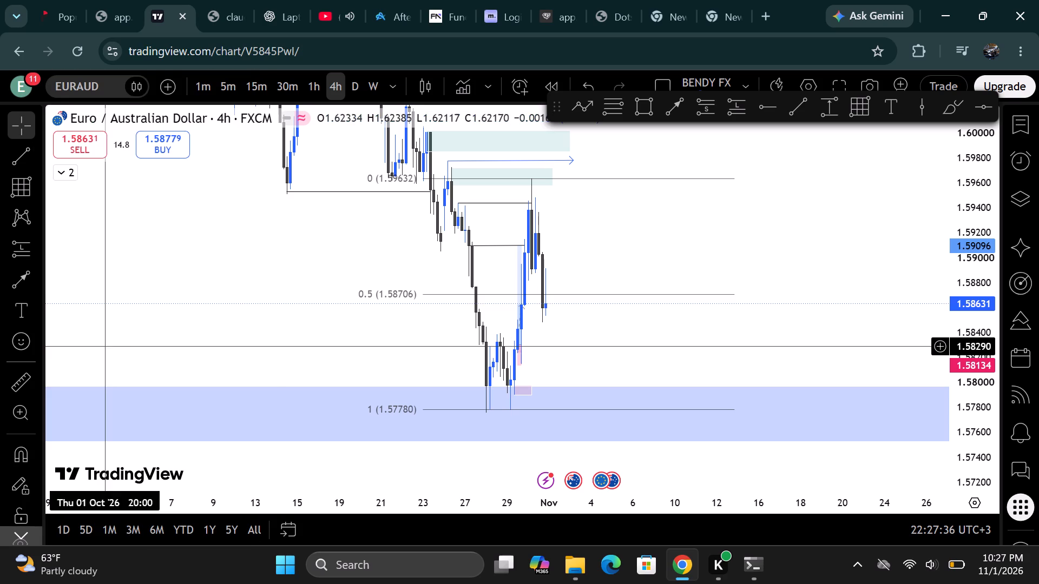
pyautogui.click(466, 341)
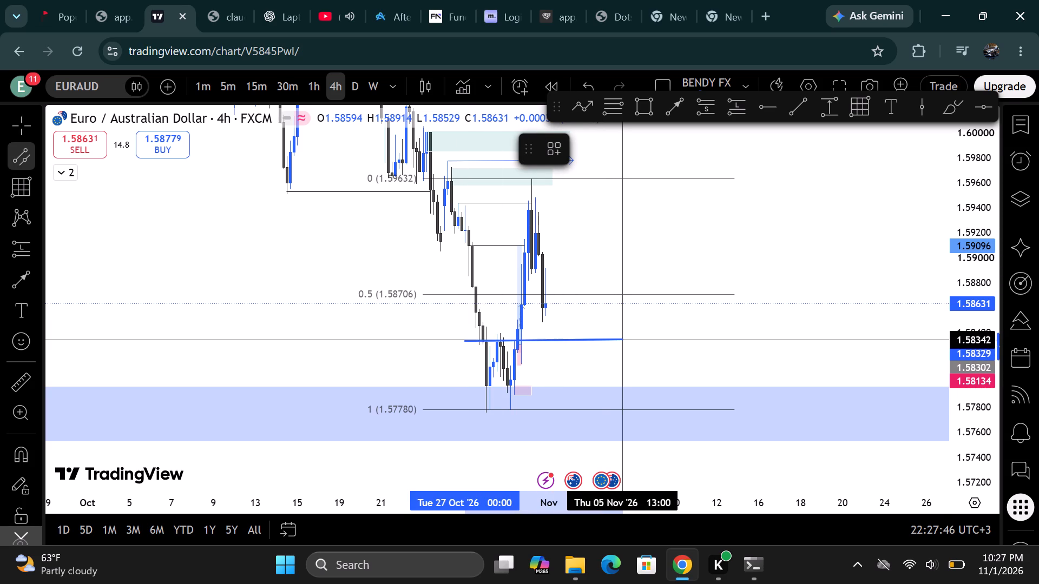
pyautogui.moveTo(624, 340); pyautogui.dragTo(624, 337)
pyautogui.moveTo(624, 337); pyautogui.dragTo(646, 324)
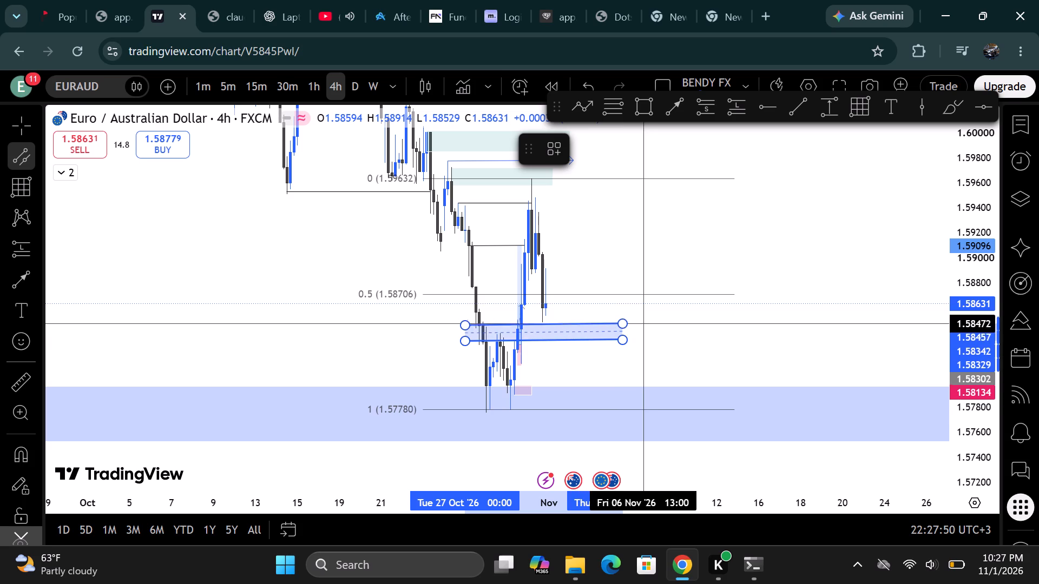
pyautogui.moveTo(646, 324); pyautogui.dragTo(650, 333)
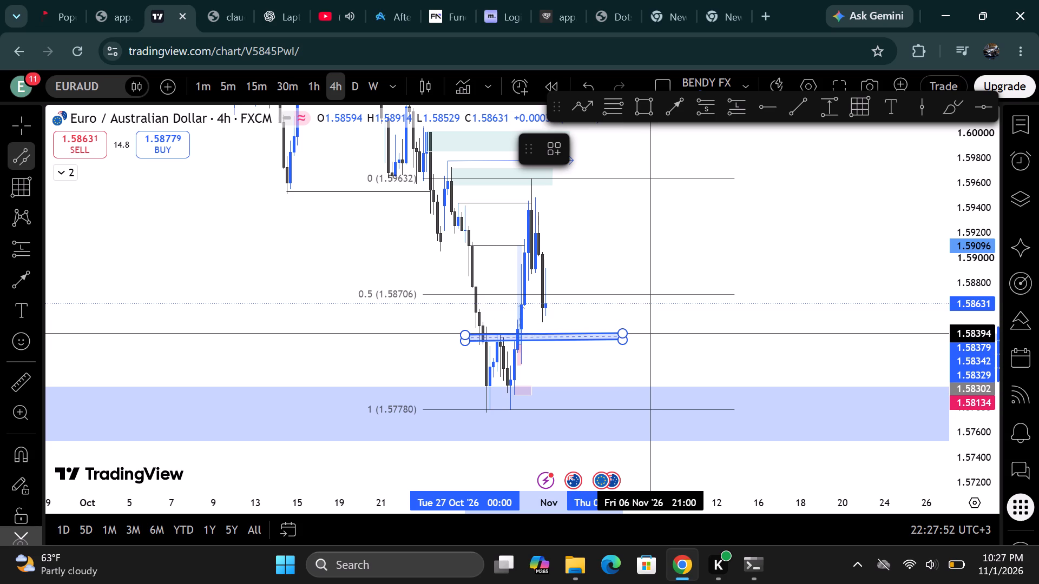
pyautogui.moveTo(650, 333); pyautogui.dragTo(650, 333)
pyautogui.click(650, 333)
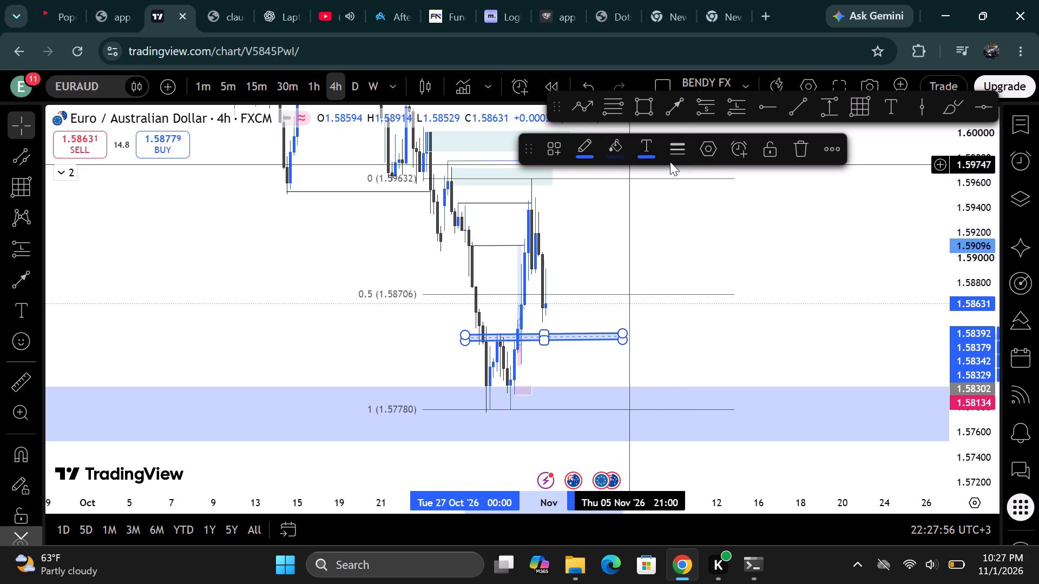
# Turn off the background fill of the new parallel channel.
pyautogui.click(711, 154)
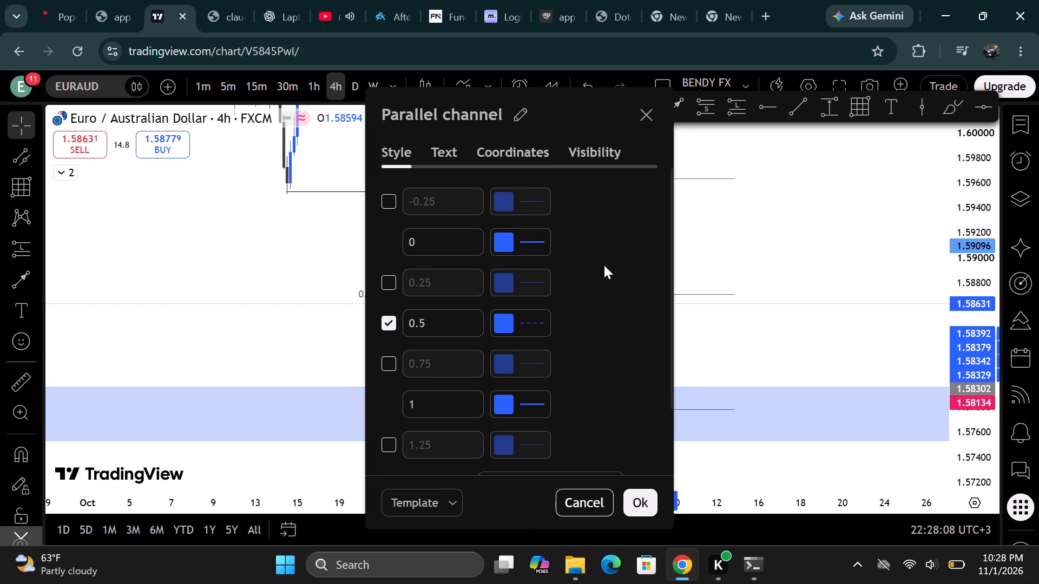
pyautogui.scroll(-2, 604, 265)
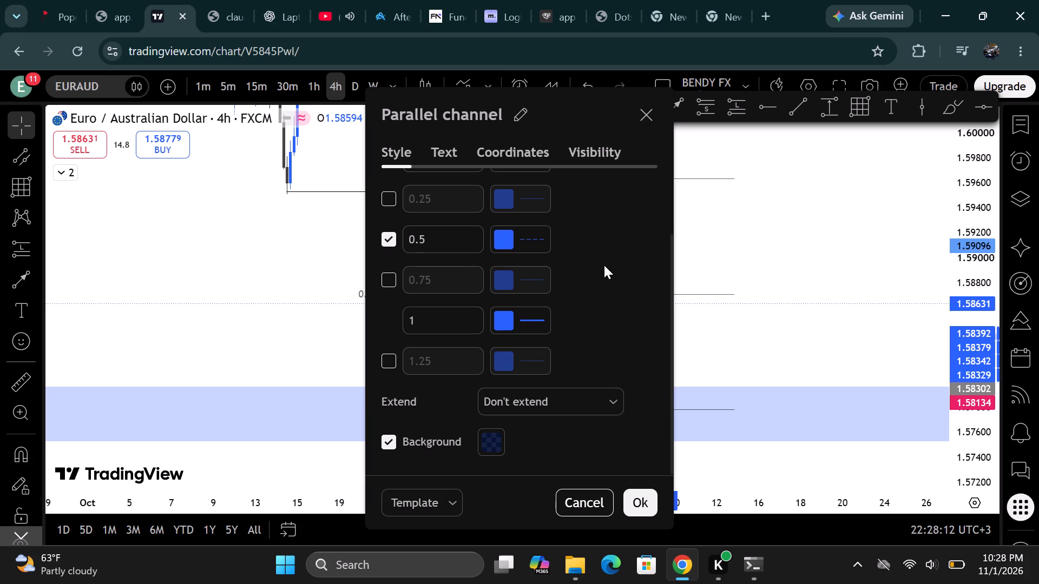
pyautogui.click(390, 448)
pyautogui.click(634, 505)
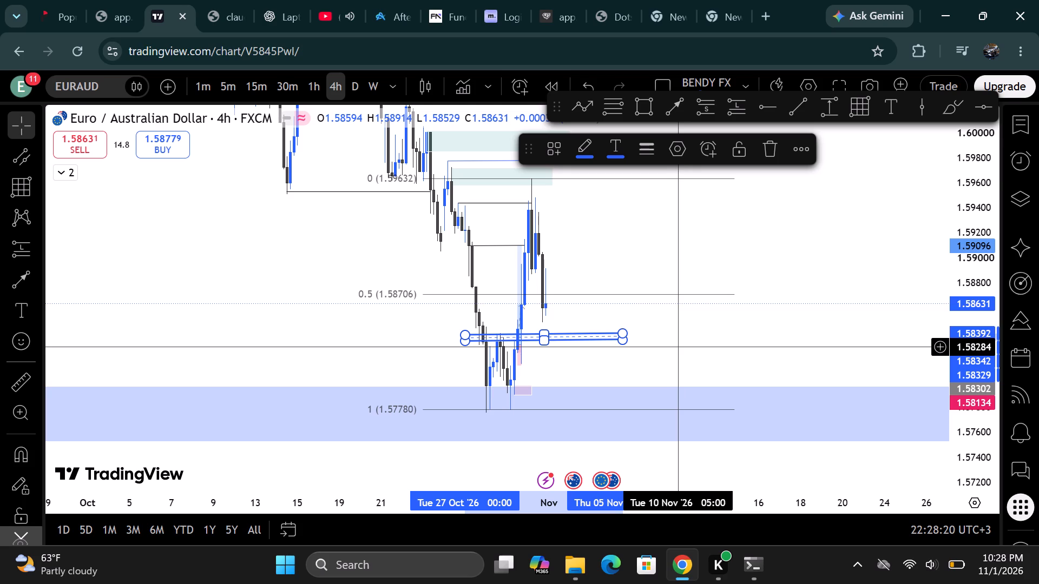
# Style the parallel channel with grey text and dark grey lines 1px thick.
pyautogui.click(619, 147)
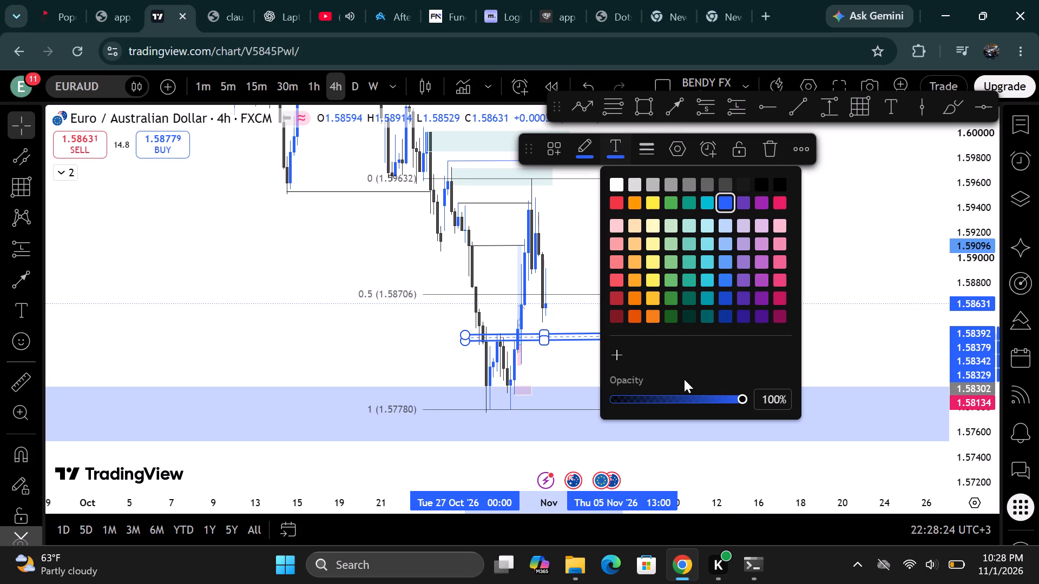
pyautogui.click(712, 187)
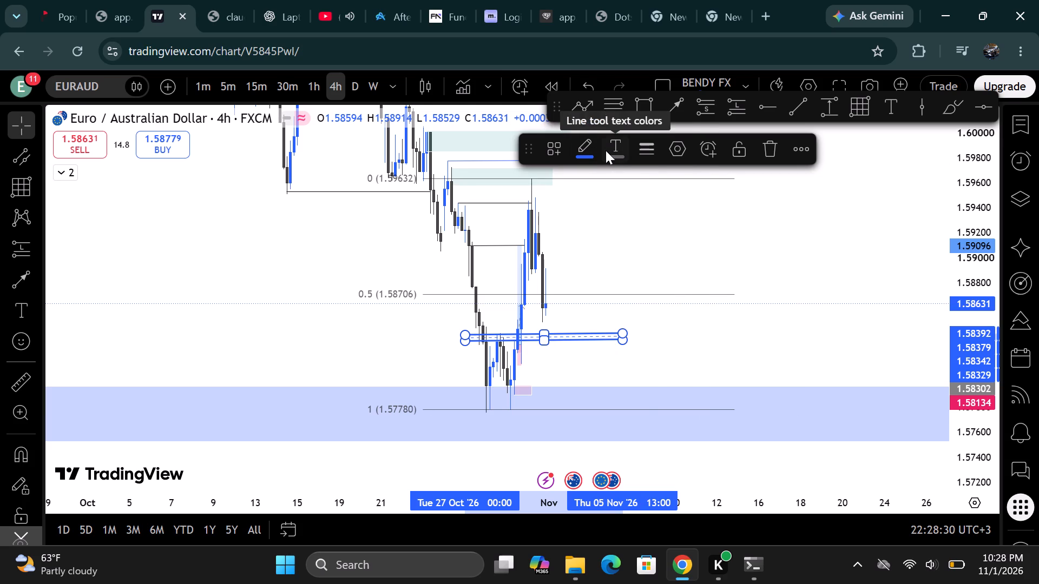
pyautogui.click(589, 153)
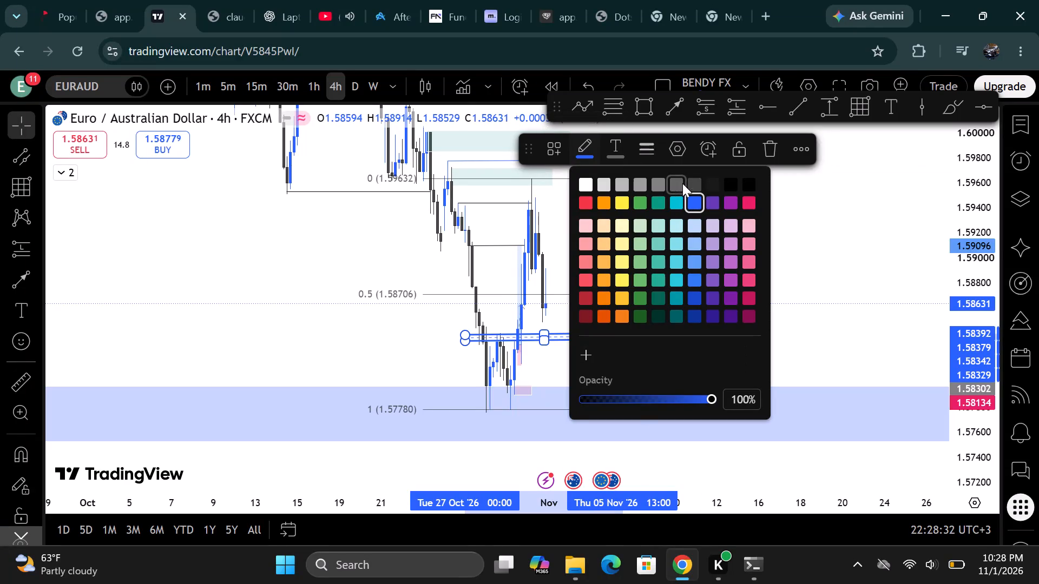
pyautogui.click(689, 182)
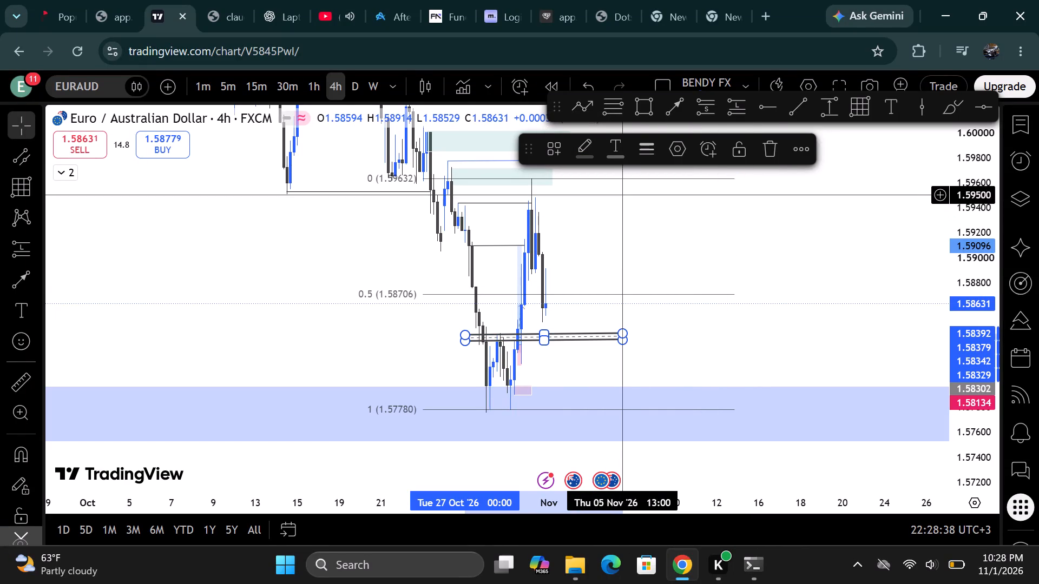
pyautogui.click(648, 142)
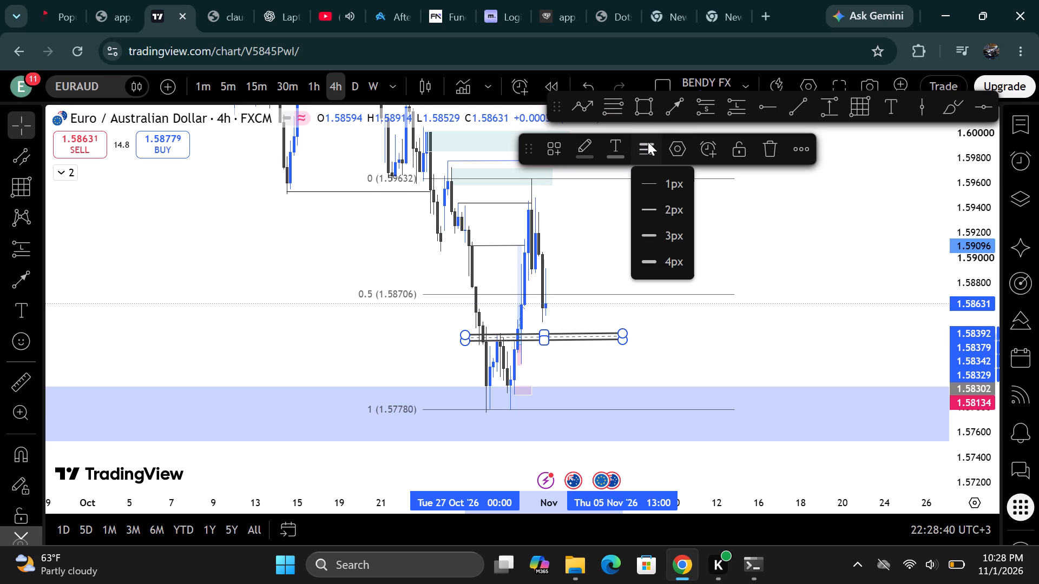
pyautogui.click(653, 182)
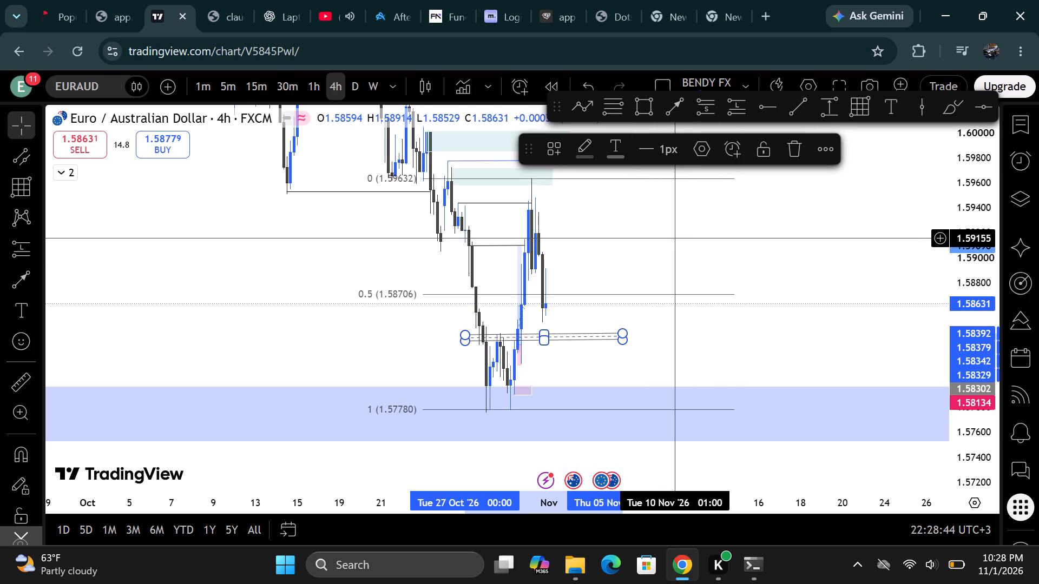
pyautogui.click(677, 238)
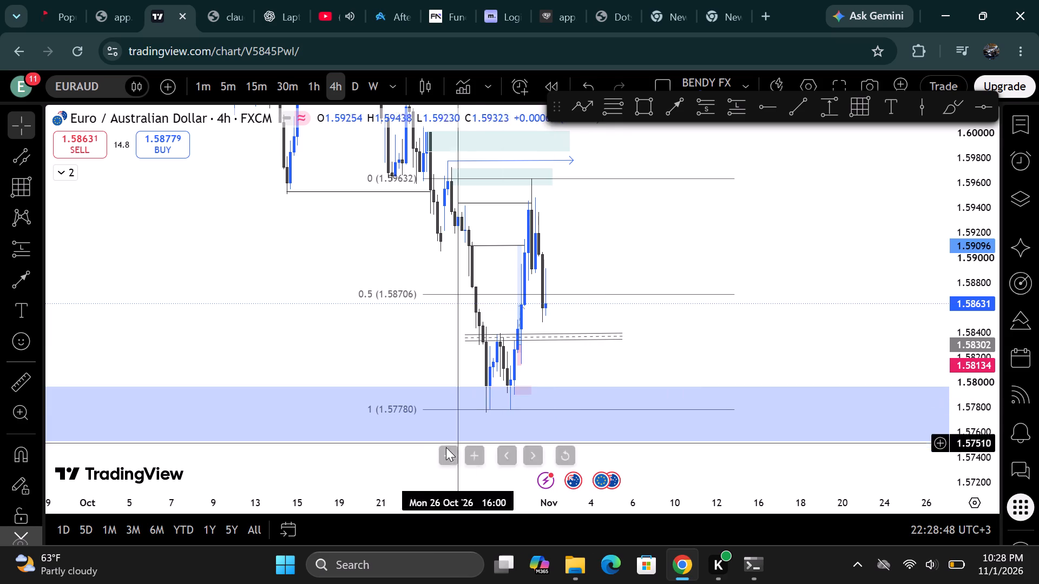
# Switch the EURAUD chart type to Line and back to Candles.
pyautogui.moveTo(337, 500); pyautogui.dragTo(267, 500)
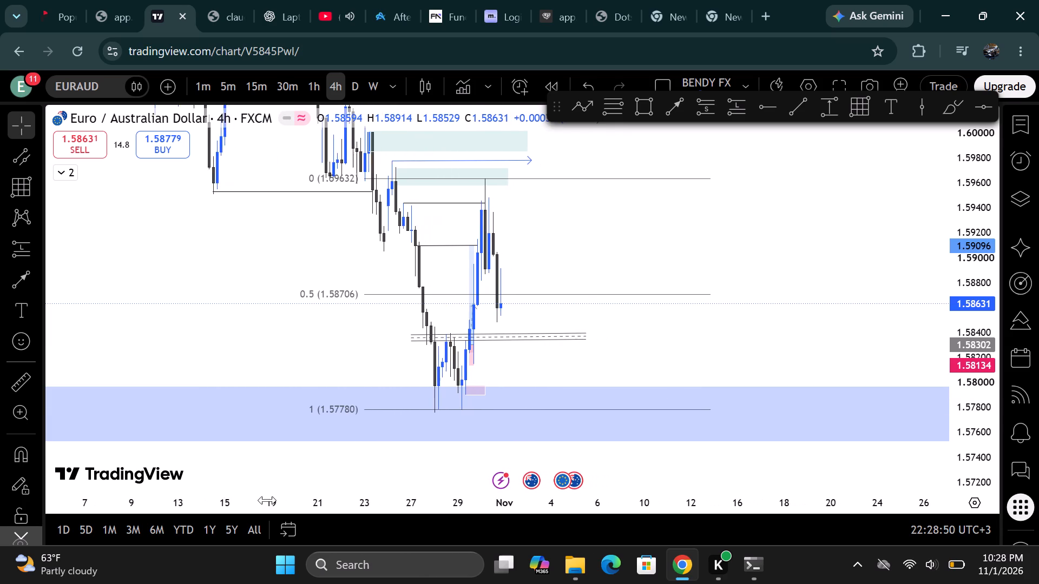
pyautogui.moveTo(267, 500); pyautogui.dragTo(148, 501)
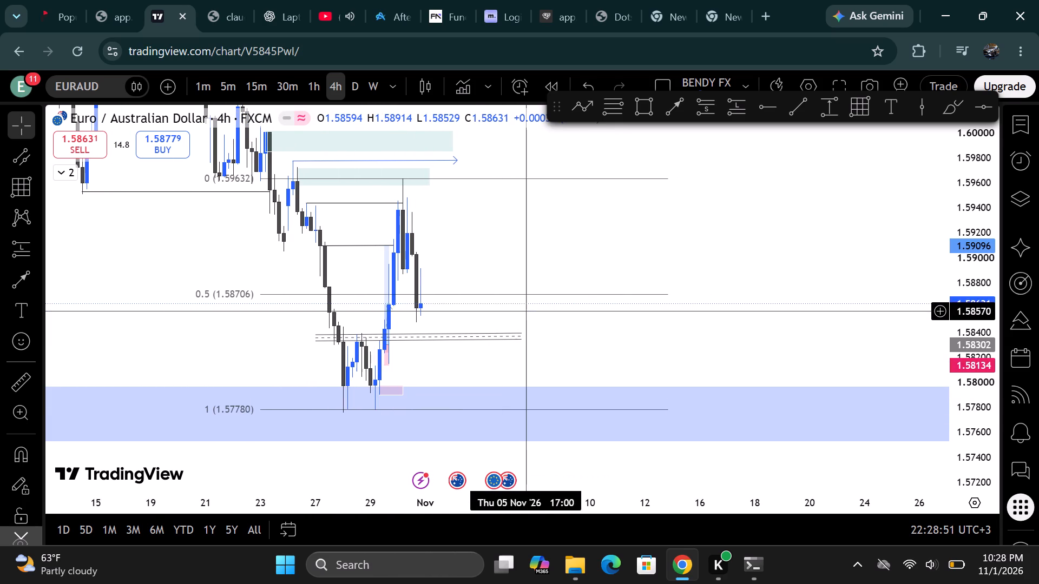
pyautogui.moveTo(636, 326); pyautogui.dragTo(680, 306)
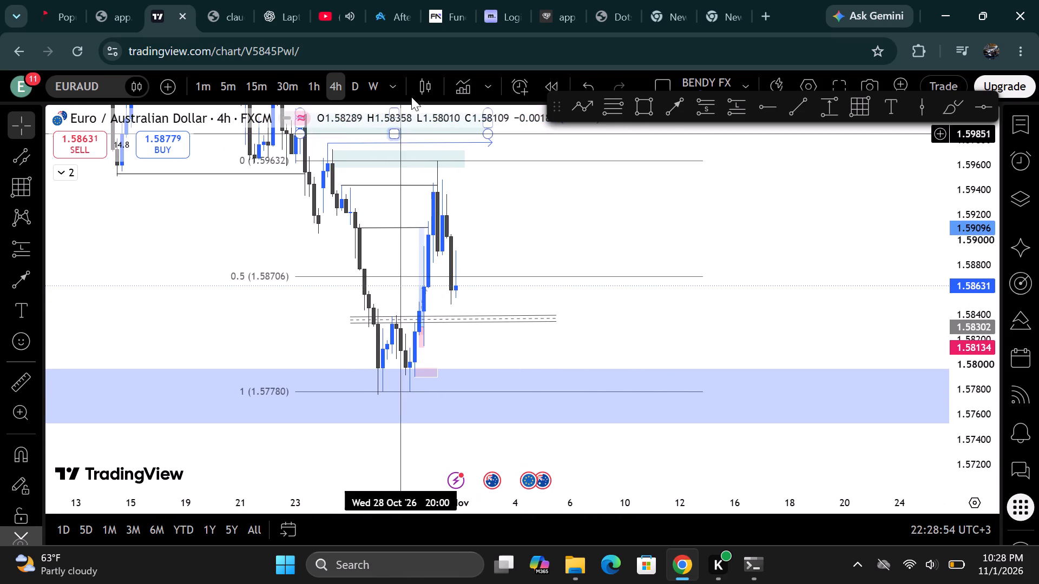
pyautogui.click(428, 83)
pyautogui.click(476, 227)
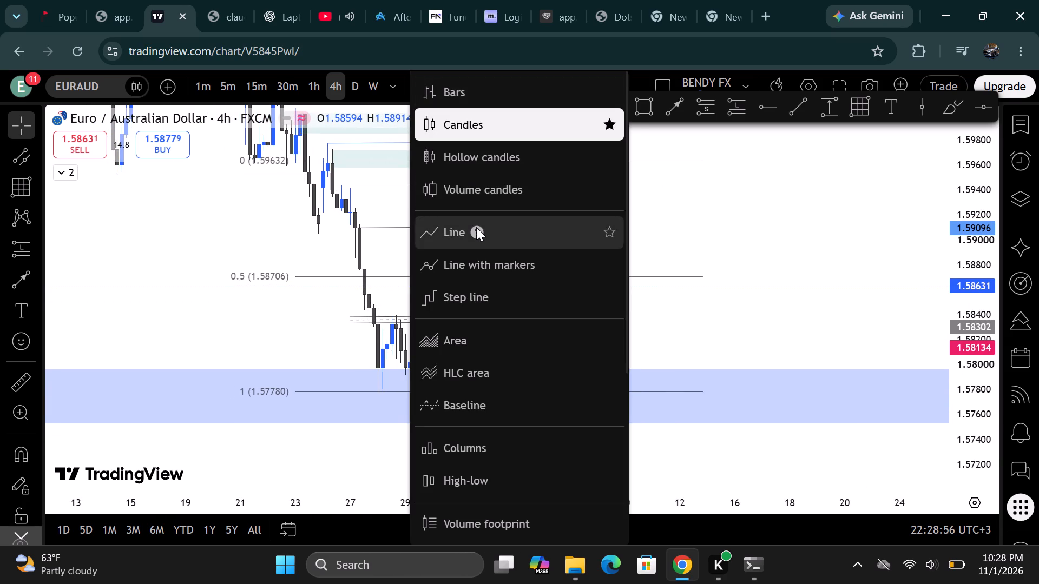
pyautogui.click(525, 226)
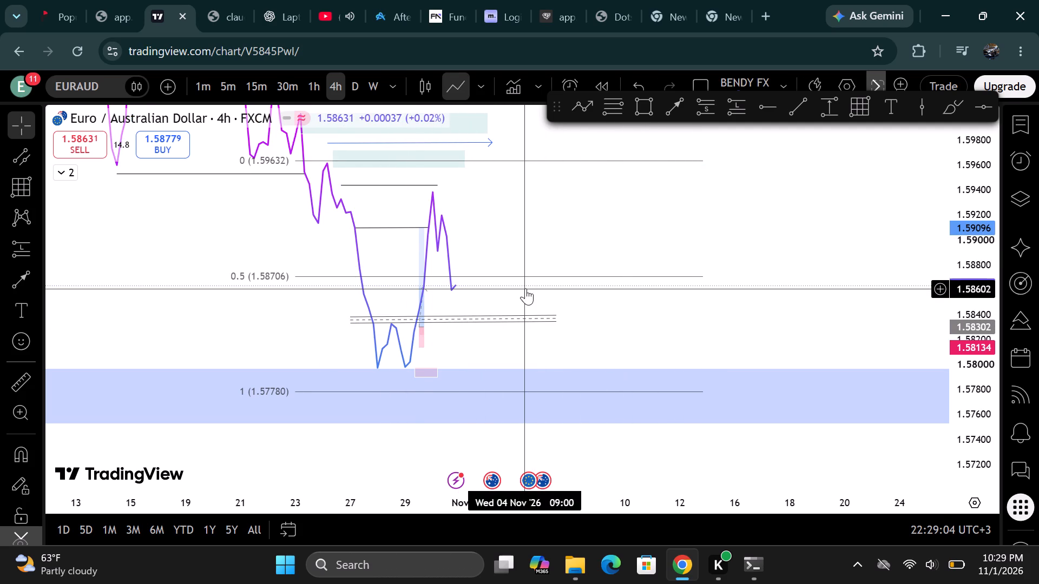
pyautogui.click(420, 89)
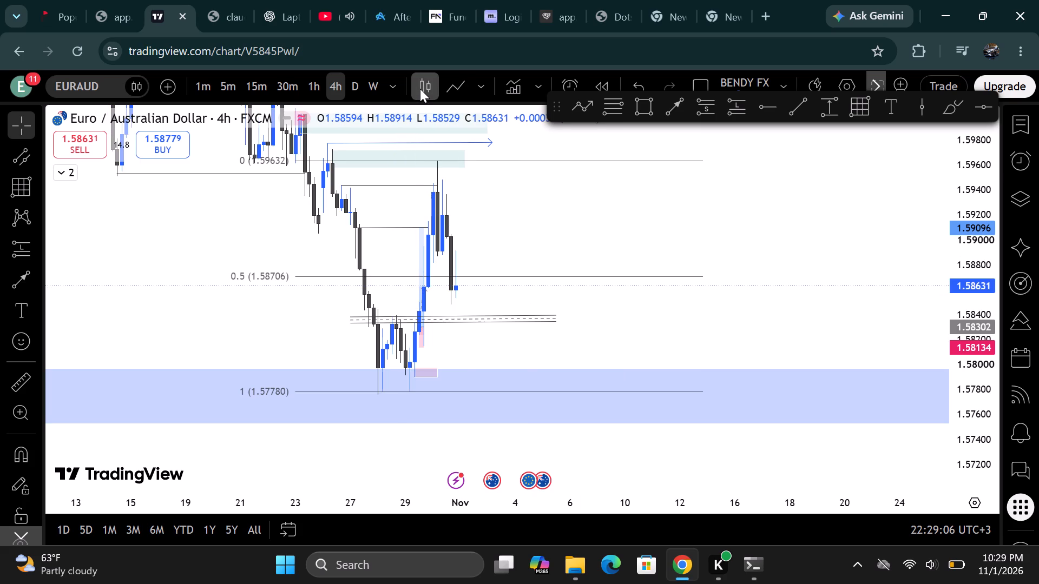
# Delete the Fib retracement spanning 1.57780 to 1.59632 on the EURAUD chart.
pyautogui.moveTo(597, 227); pyautogui.dragTo(687, 230)
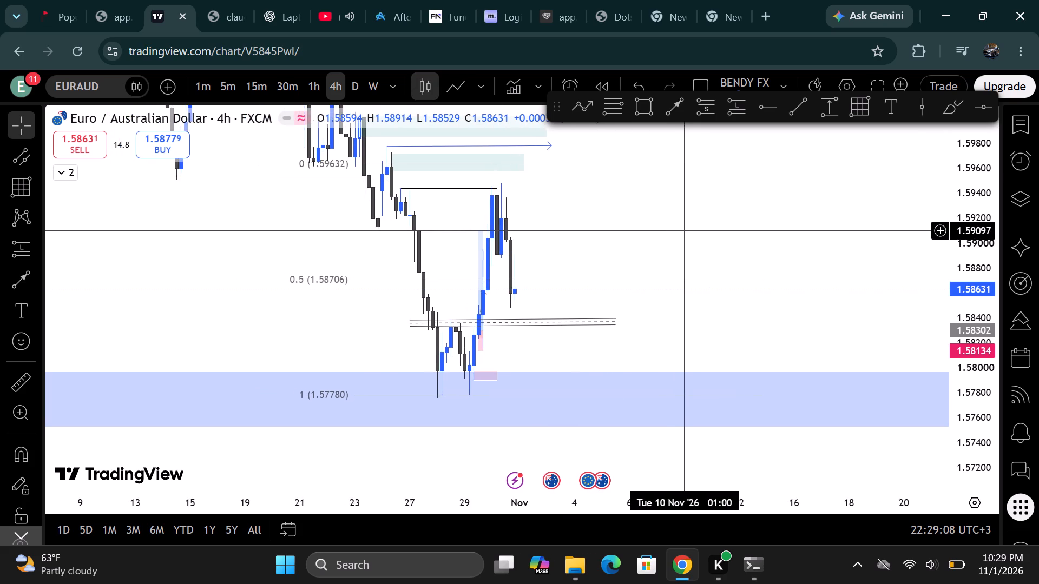
pyautogui.moveTo(687, 230); pyautogui.dragTo(690, 230)
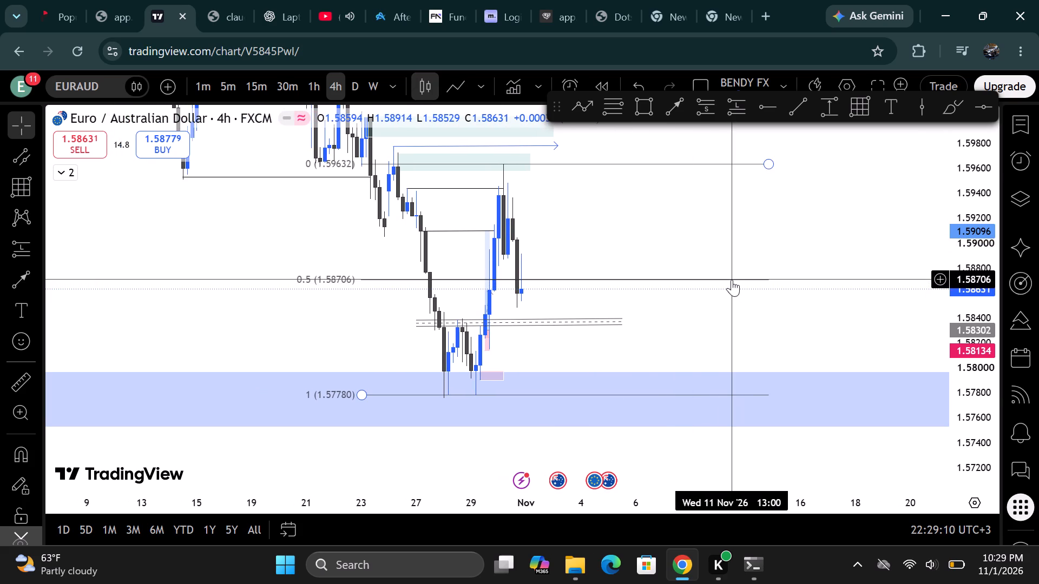
pyautogui.click(732, 280)
pyautogui.click(739, 149)
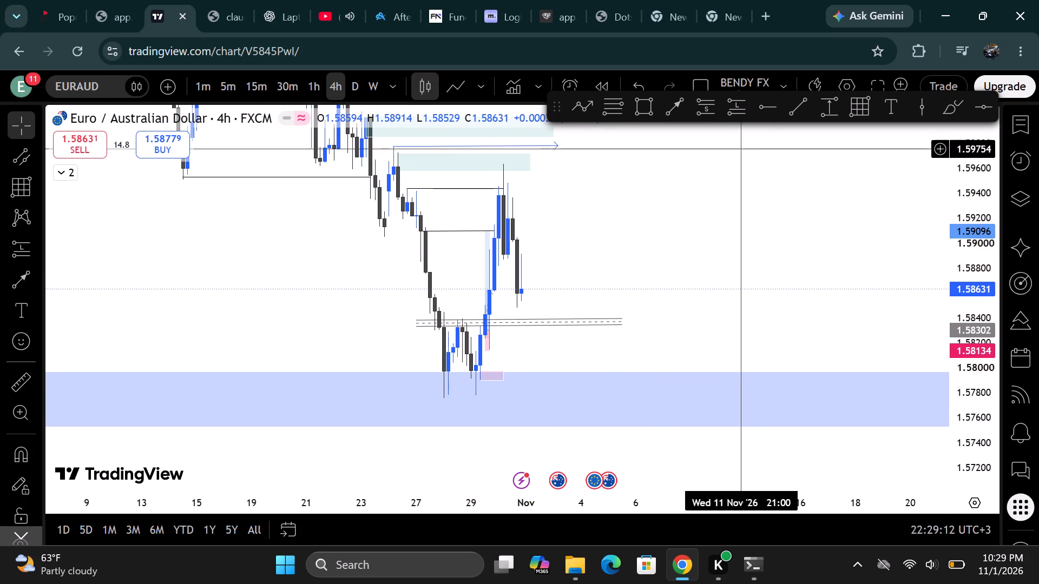
# Switch the EURAUD chart to the 1-hour timeframe.
pyautogui.moveTo(655, 210); pyautogui.dragTo(634, 275)
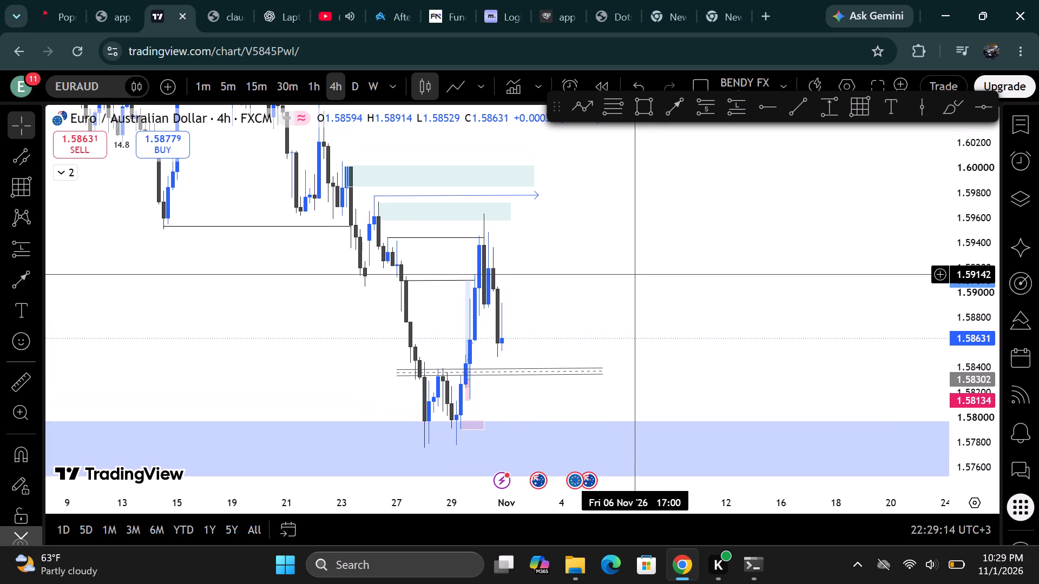
pyautogui.moveTo(634, 275); pyautogui.dragTo(630, 251)
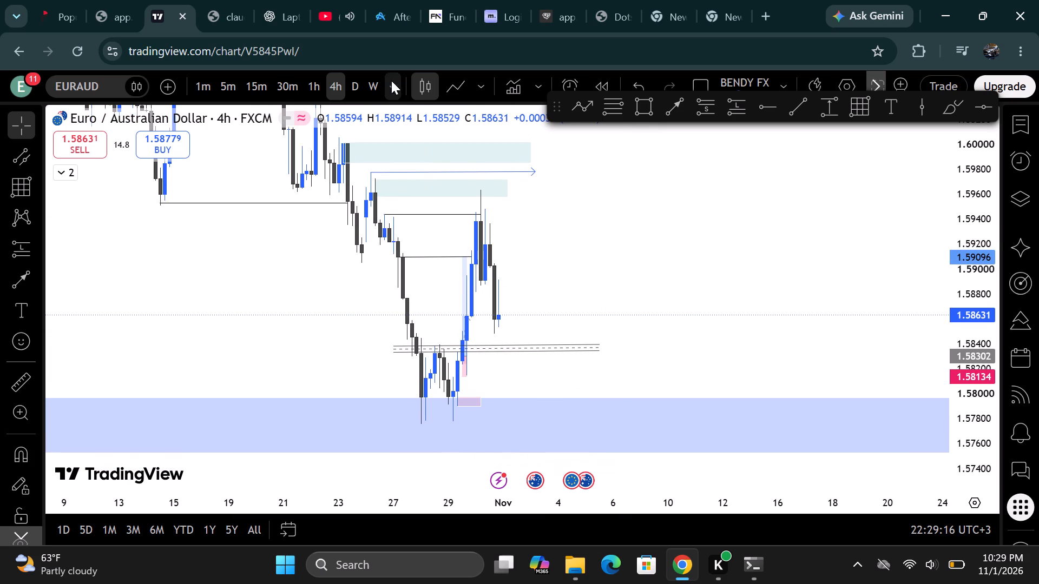
pyautogui.click(319, 78)
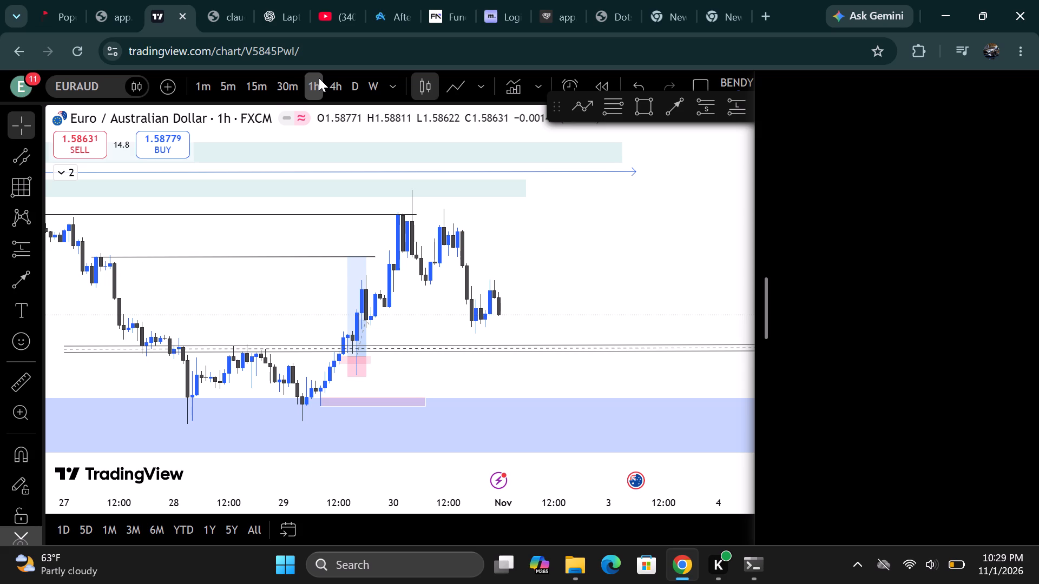
pyautogui.click(319, 78)
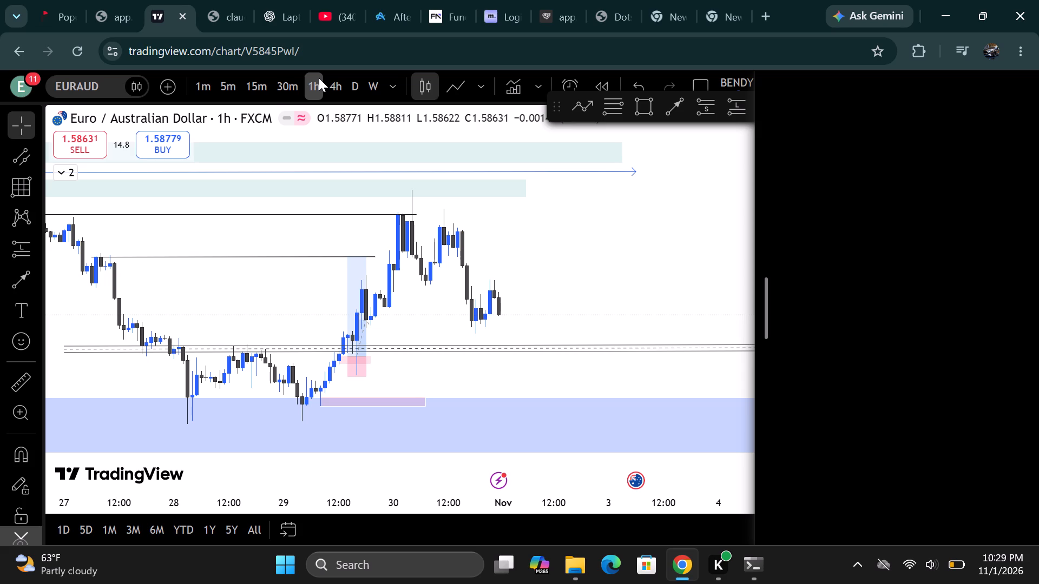
pyautogui.click(319, 78)
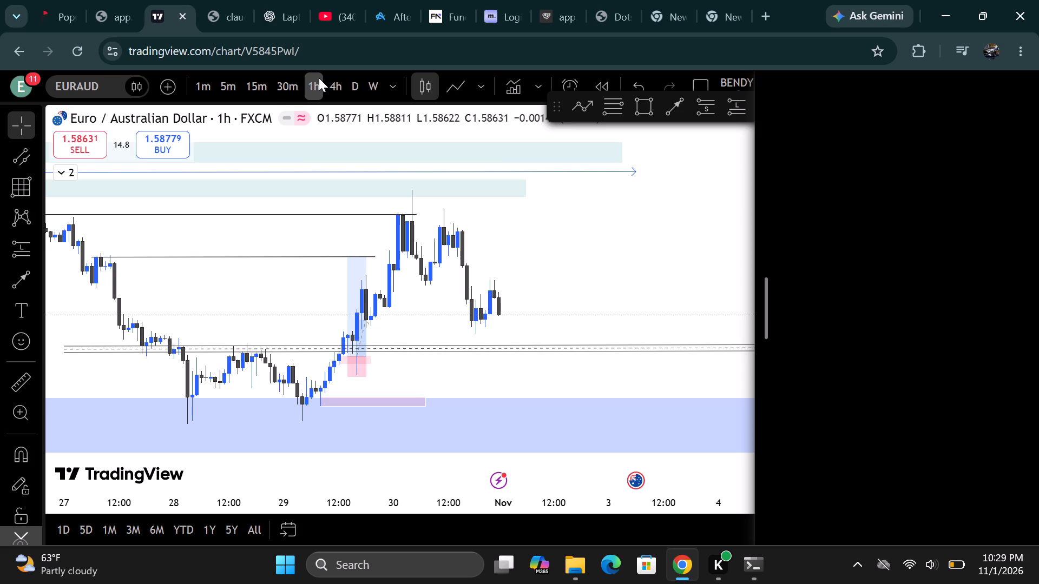
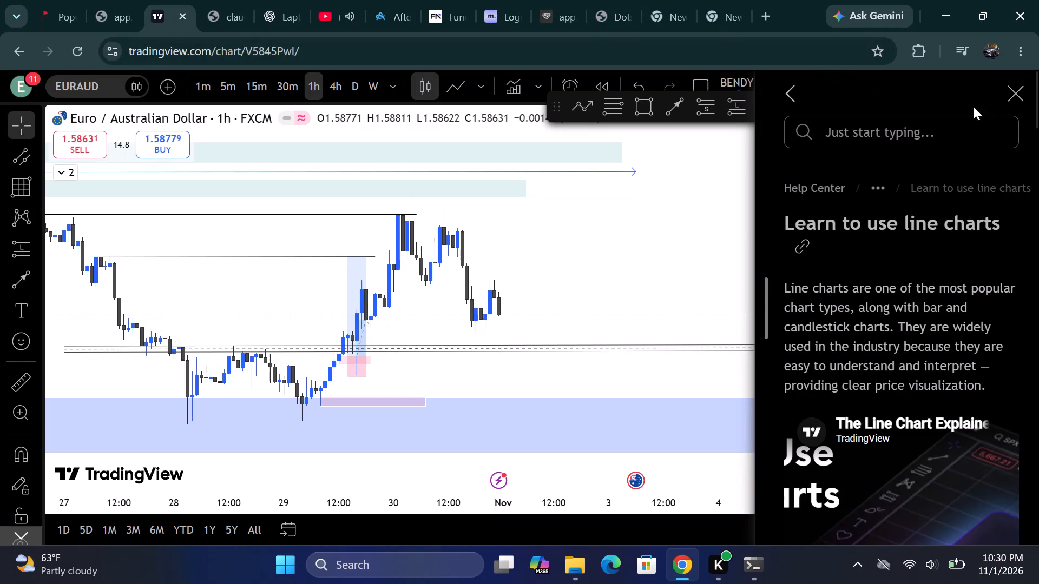
# Close the help article about line charts.
pyautogui.click(1024, 95)
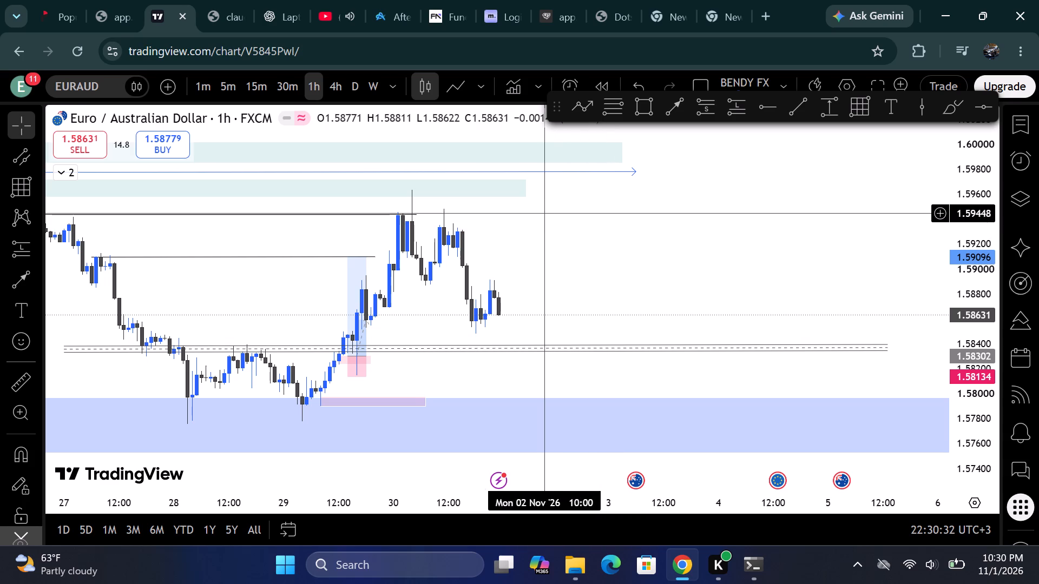
# Place a long position just after the latest EURAUD candles, with entry at about 1.58361 and target at about 1.59624.
pyautogui.moveTo(562, 217); pyautogui.dragTo(669, 196)
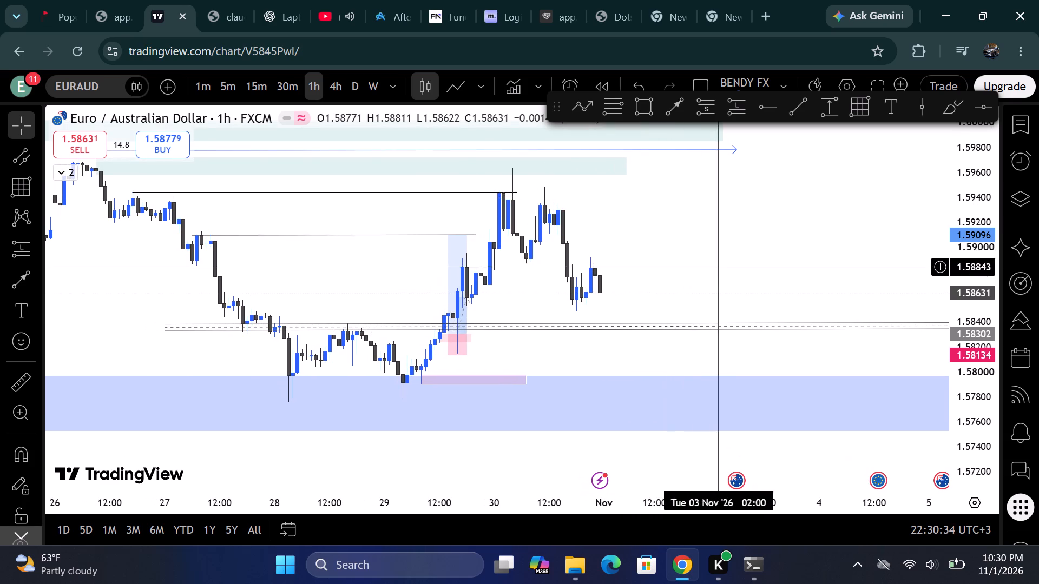
pyautogui.moveTo(770, 233); pyautogui.dragTo(656, 245)
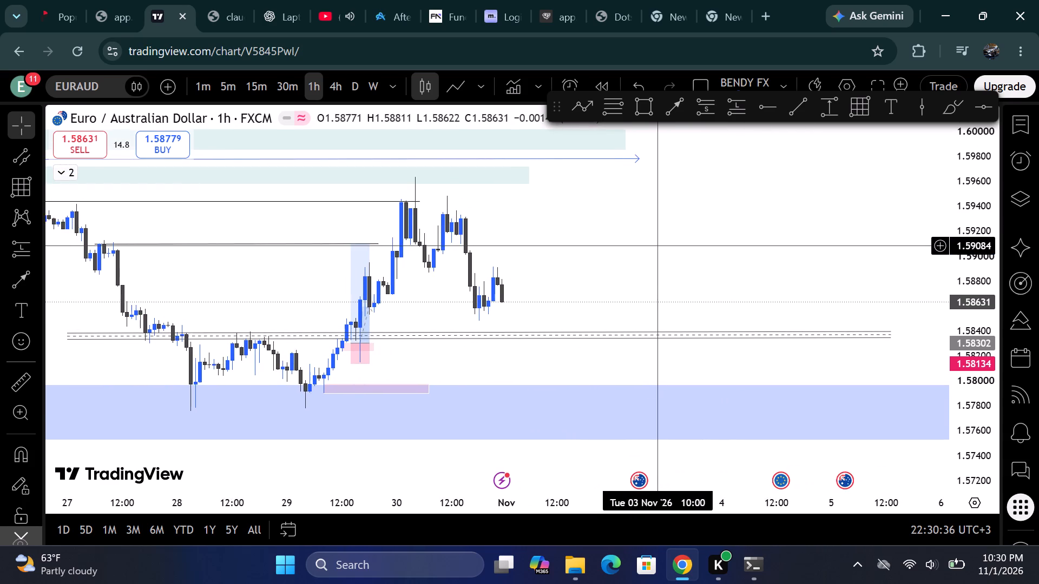
pyautogui.moveTo(656, 245); pyautogui.dragTo(733, 267)
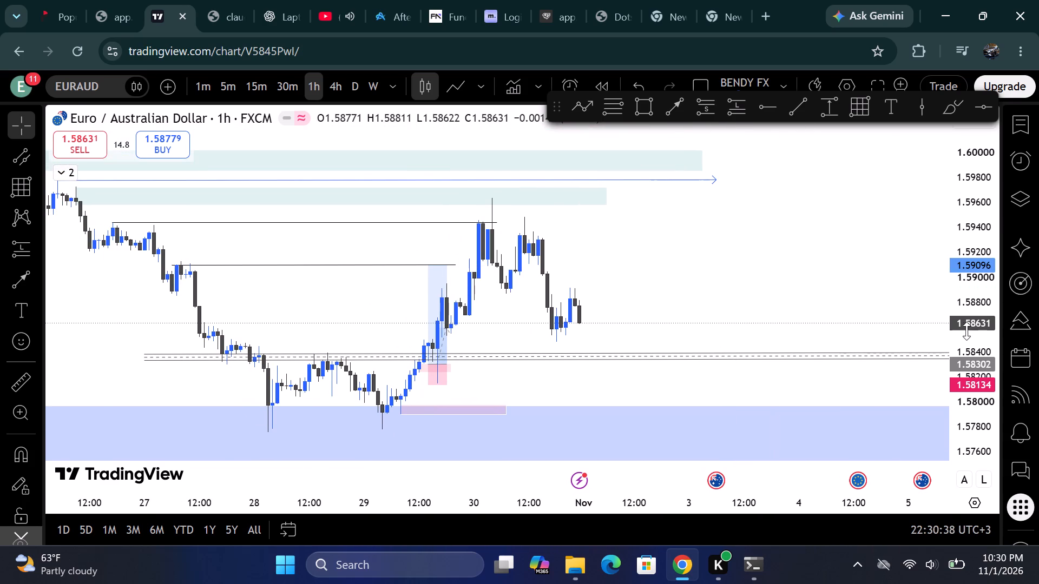
pyautogui.moveTo(961, 382); pyautogui.dragTo(940, 265)
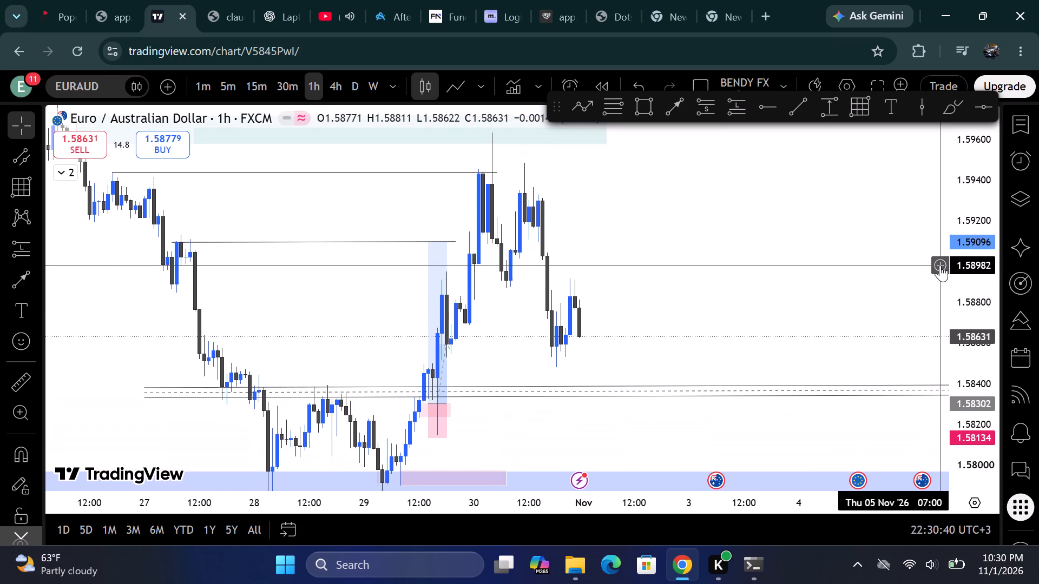
pyautogui.moveTo(641, 309); pyautogui.dragTo(676, 233)
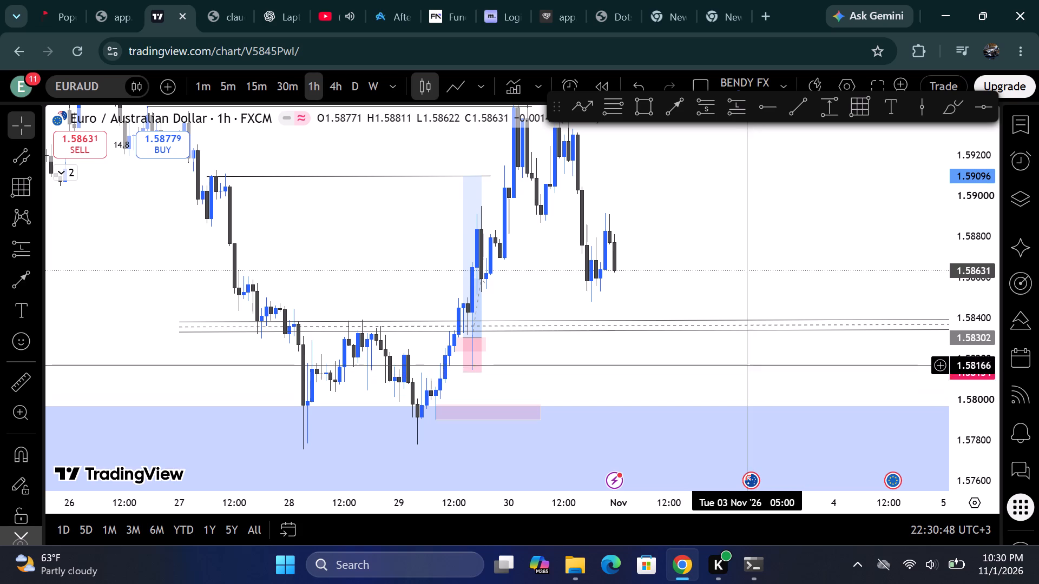
pyautogui.moveTo(732, 358); pyautogui.dragTo(693, 379)
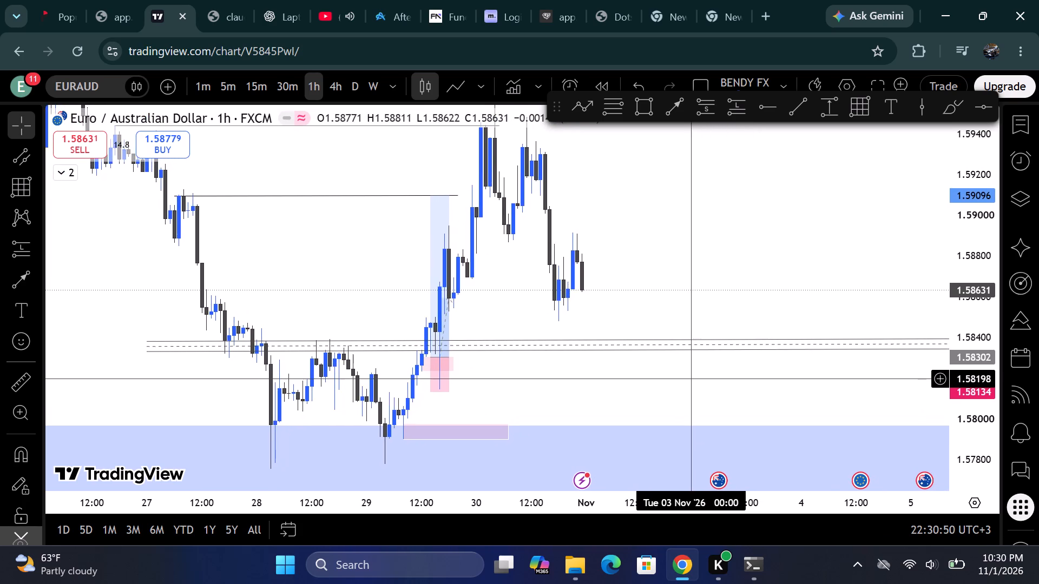
pyautogui.moveTo(693, 379); pyautogui.dragTo(634, 390)
pyautogui.moveTo(659, 195); pyautogui.dragTo(640, 251)
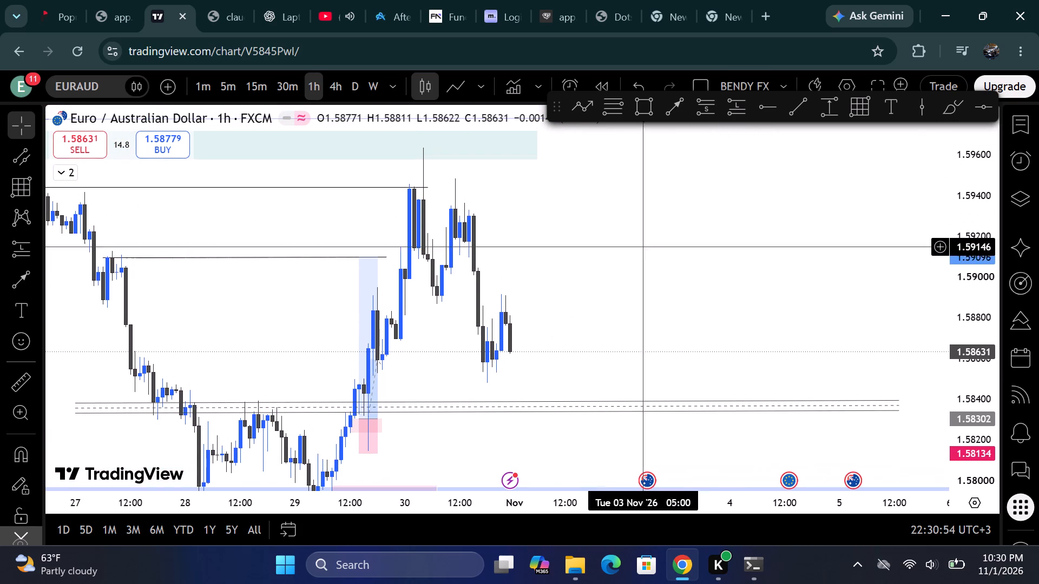
pyautogui.click(732, 111)
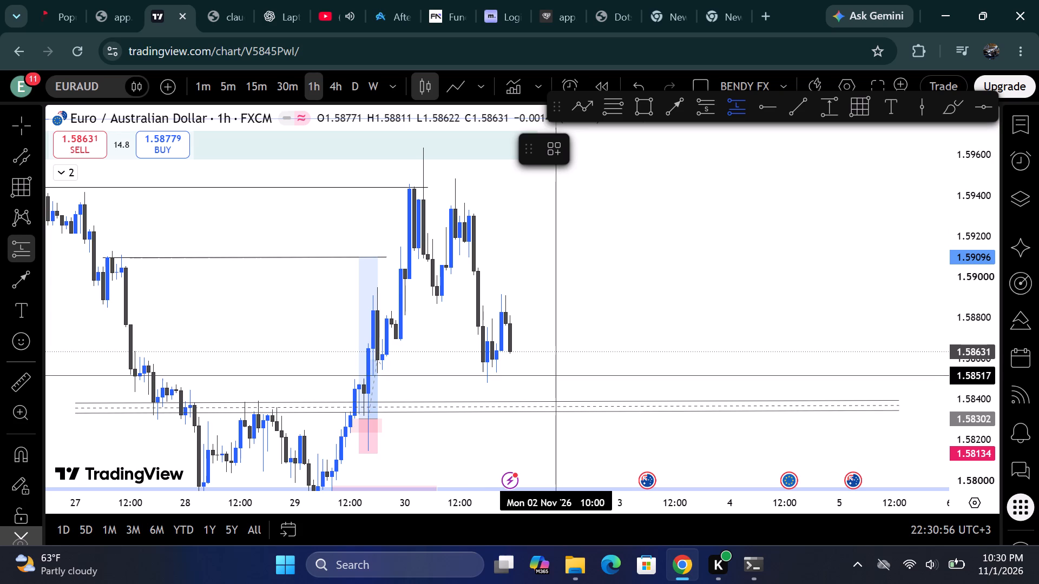
pyautogui.click(527, 407)
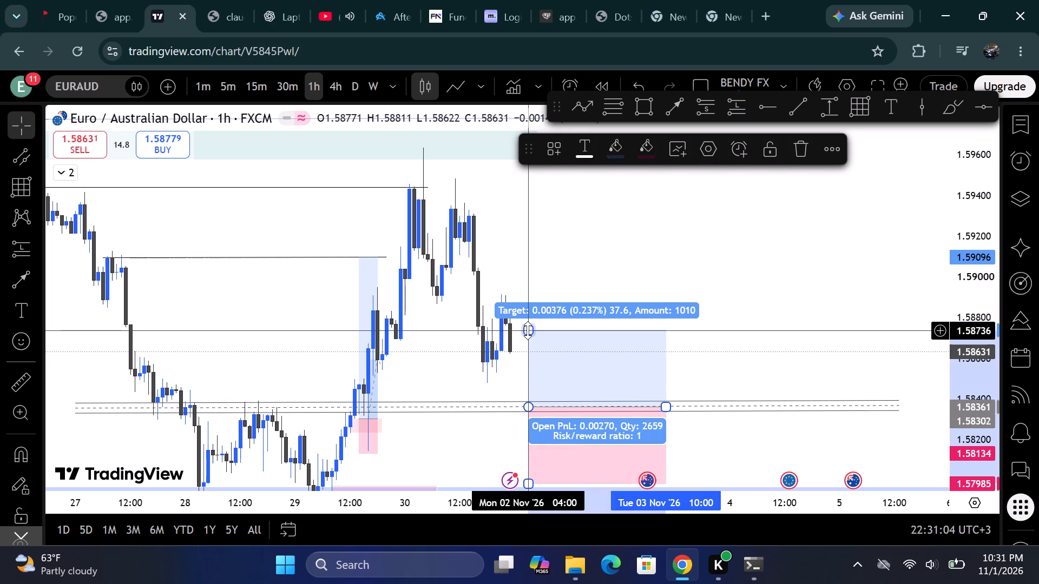
pyautogui.moveTo(529, 330); pyautogui.dragTo(542, 150)
# Tighten the new long position's stop level to about 1.58106.
pyautogui.moveTo(712, 255); pyautogui.dragTo(700, 181)
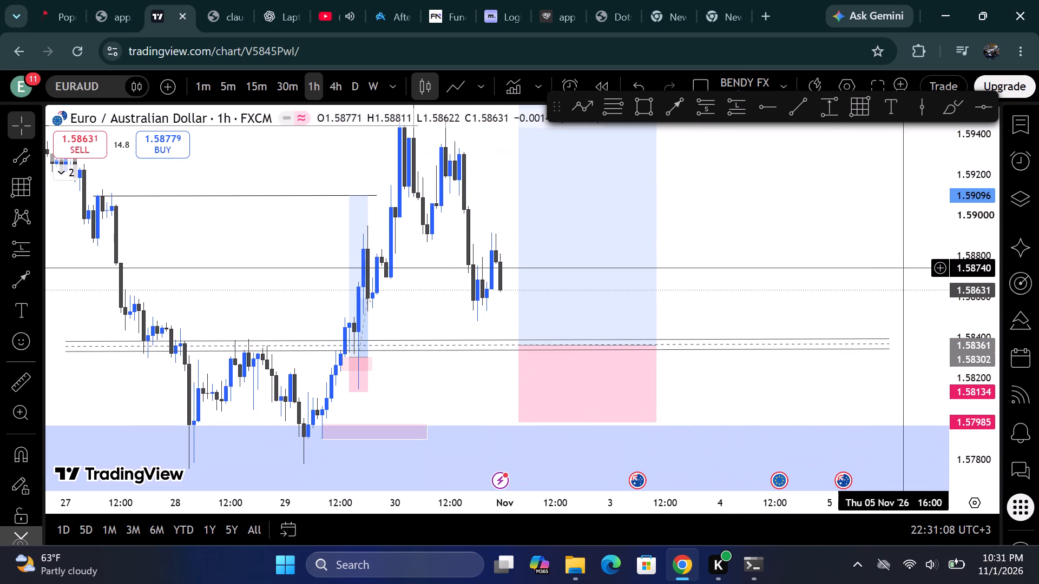
pyautogui.moveTo(959, 261); pyautogui.dragTo(931, 353)
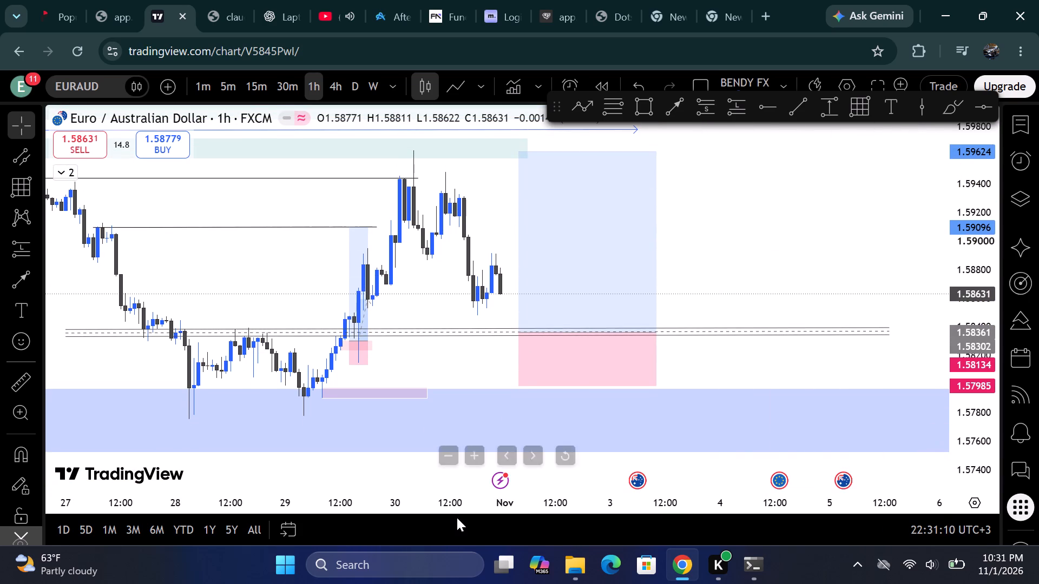
pyautogui.moveTo(460, 500); pyautogui.dragTo(564, 510)
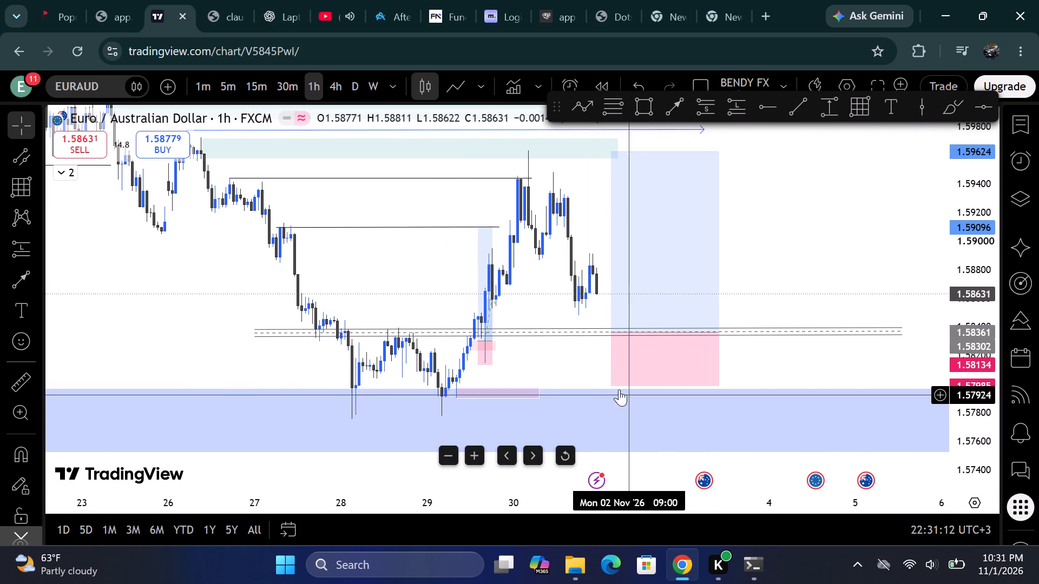
pyautogui.click(613, 383)
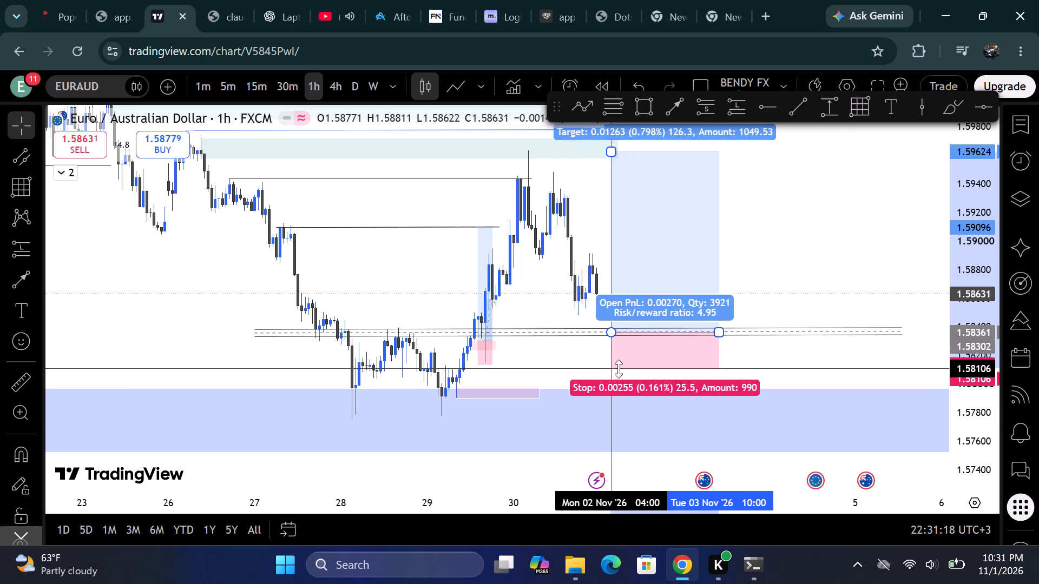
pyautogui.click(805, 218)
# Raise the new long position's target to about 1.59870, at the lower edge of the upper teal zone.
pyautogui.moveTo(797, 203); pyautogui.dragTo(788, 295)
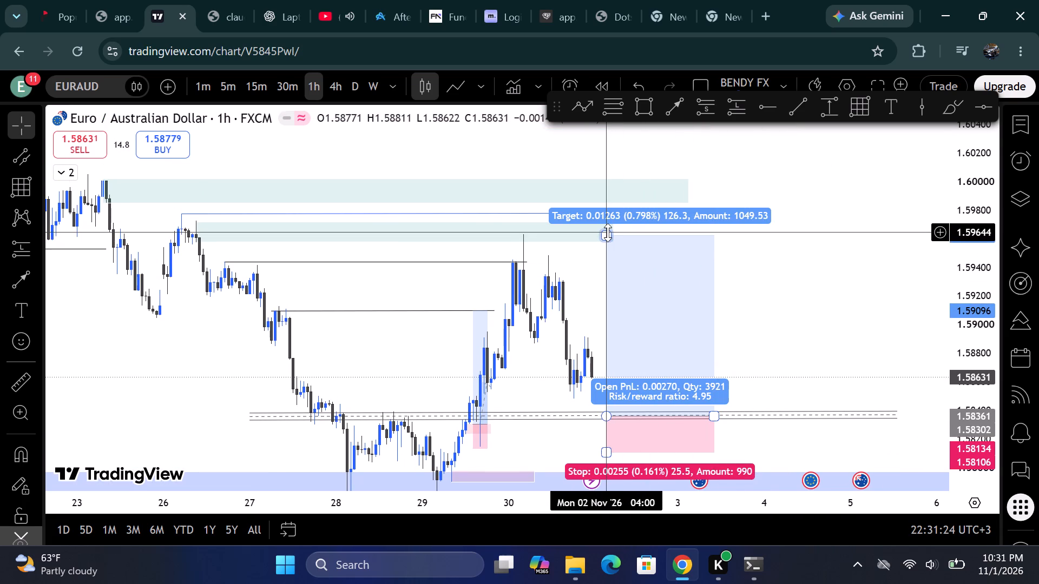
pyautogui.moveTo(608, 233); pyautogui.dragTo(622, 201)
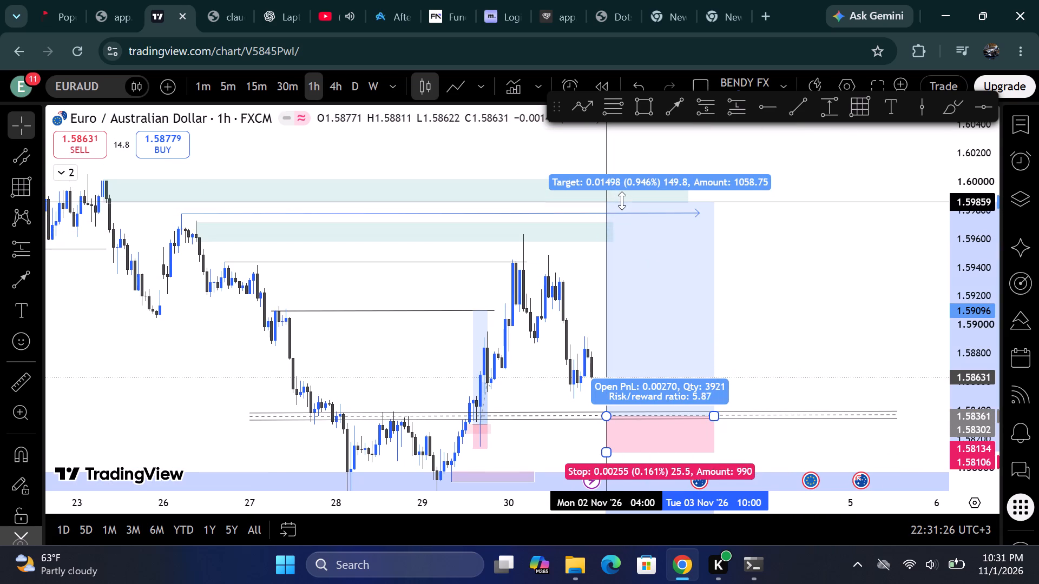
pyautogui.moveTo(622, 201); pyautogui.dragTo(623, 200)
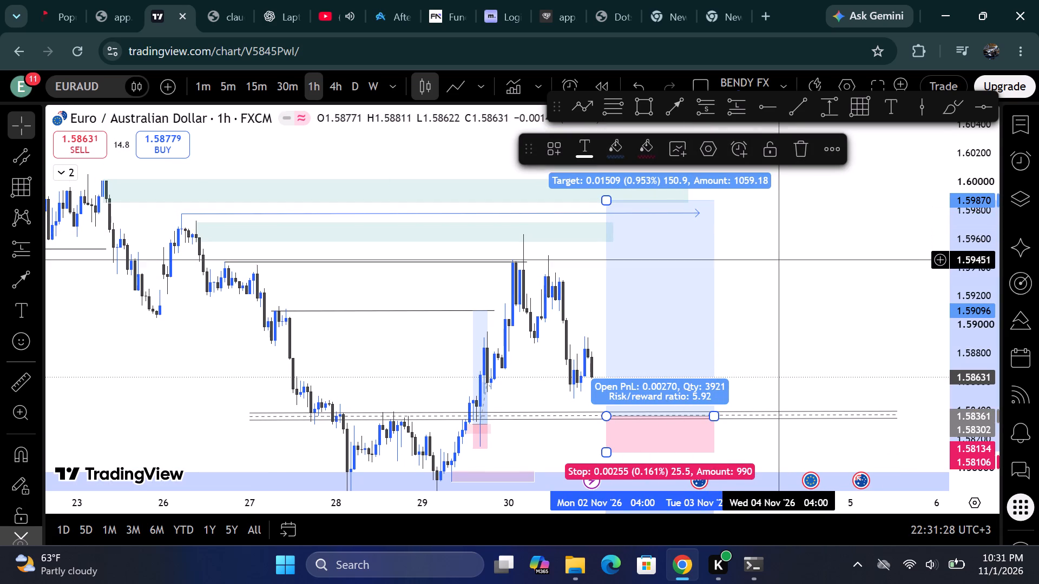
pyautogui.click(794, 284)
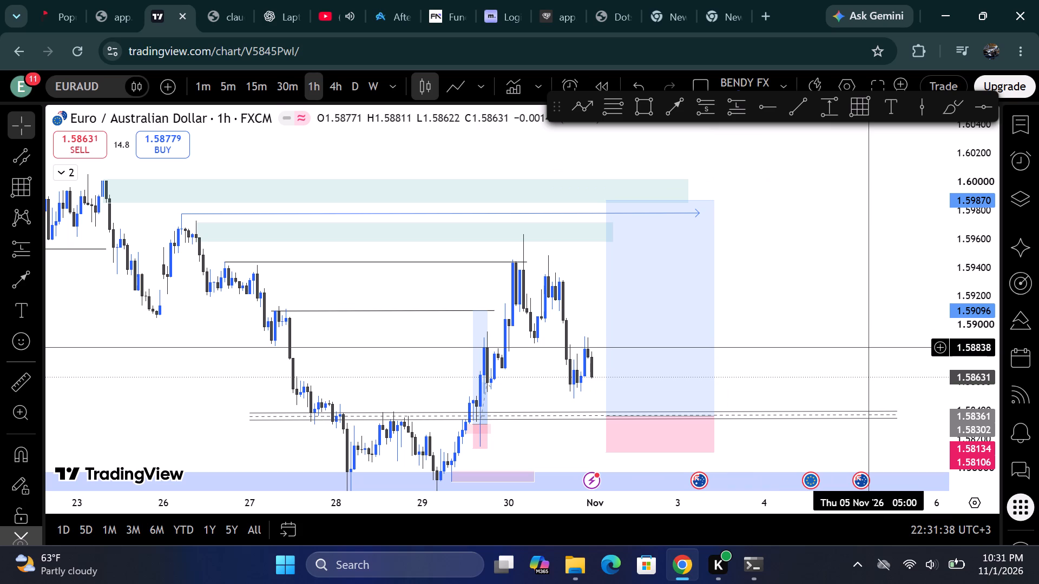
# Close one of the two empty new browser tabs.
pyautogui.click(337, 0)
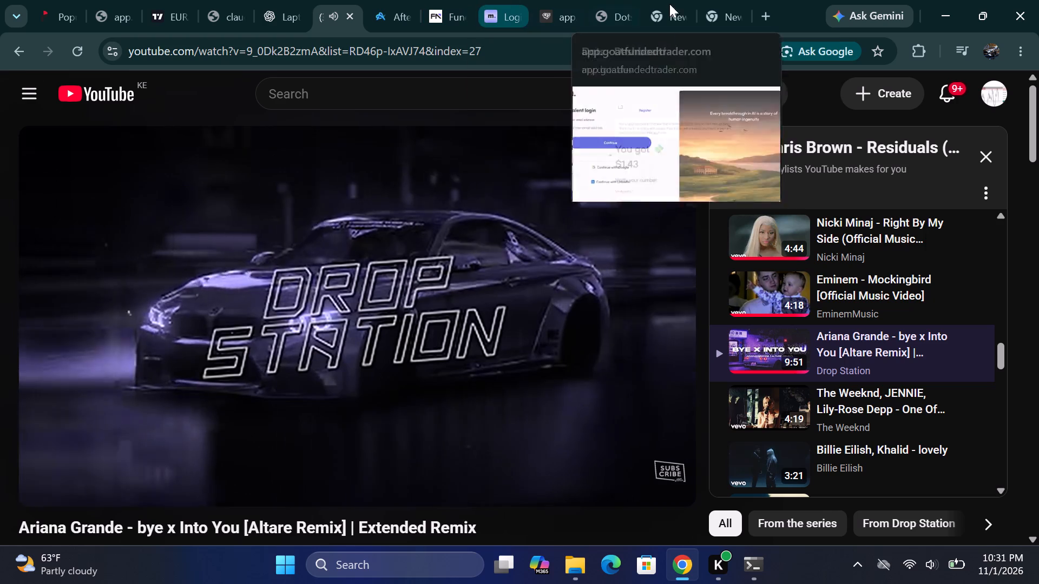
pyautogui.click(665, 8)
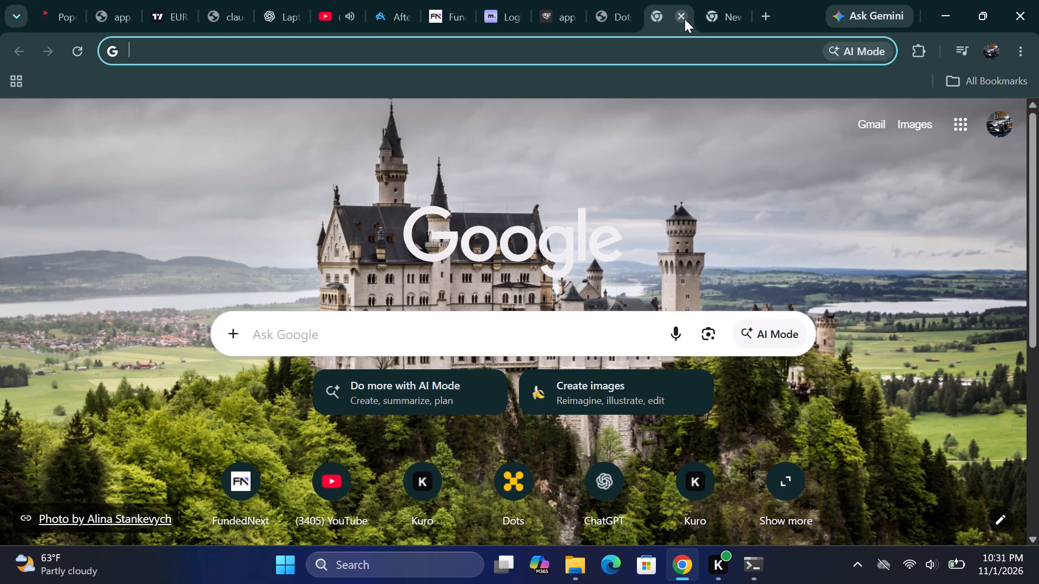
pyautogui.click(681, 16)
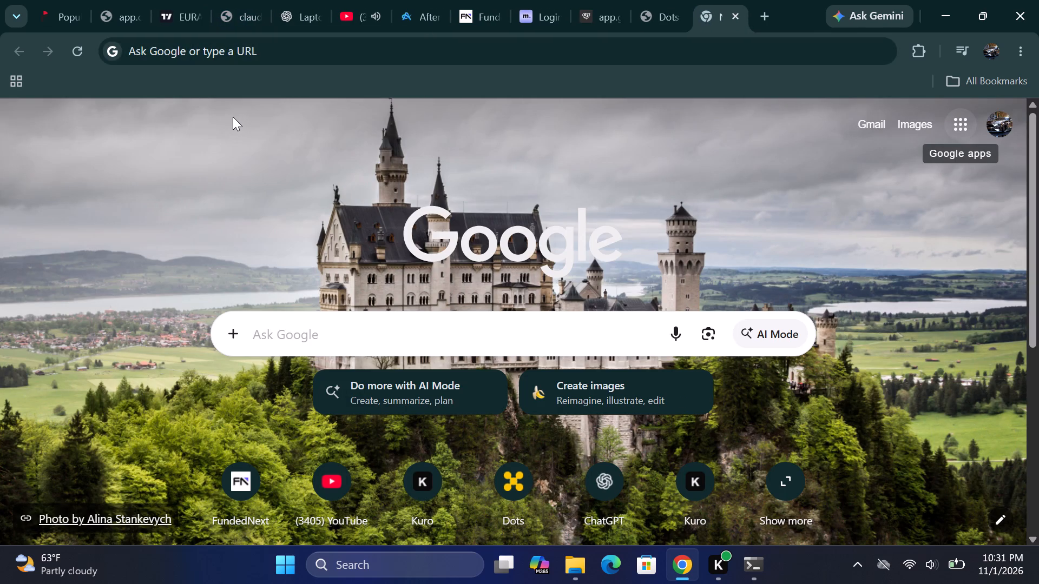
# Switch to the FundedNext dashboard and review the November competition's trading objectives, account status and leaderboard.
pyautogui.click(476, 0)
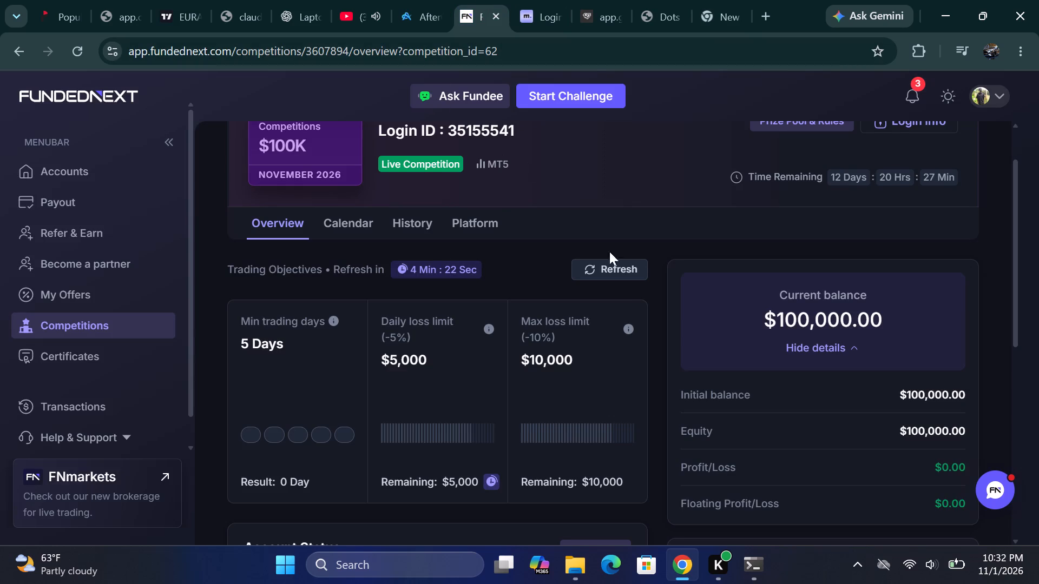
pyautogui.scroll(-4, 626, 283)
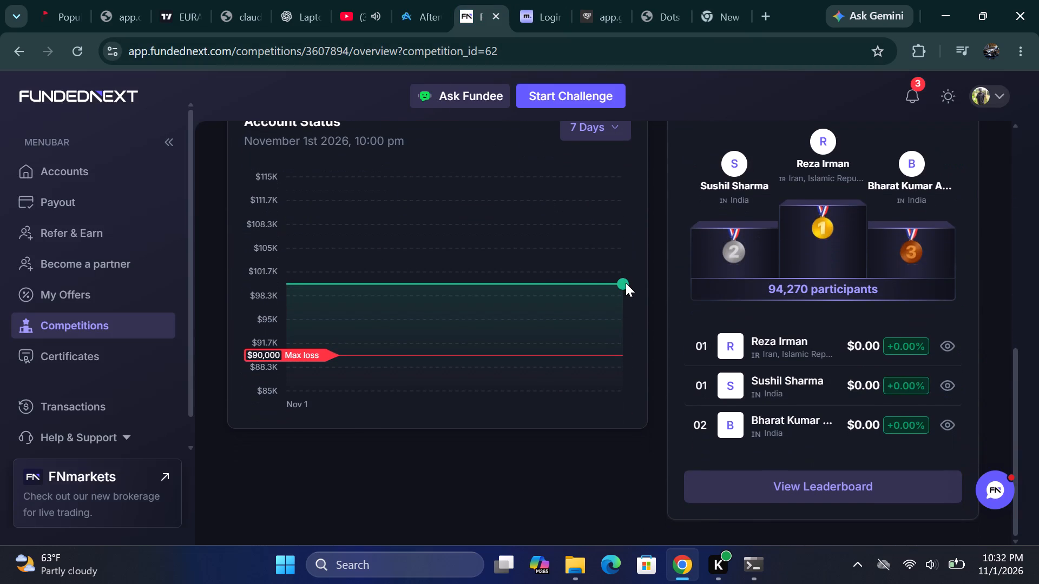
pyautogui.scroll(5, 626, 283)
# Review the November competition's prize pool, including the rewards below third place, and close the reward details.
pyautogui.click(783, 188)
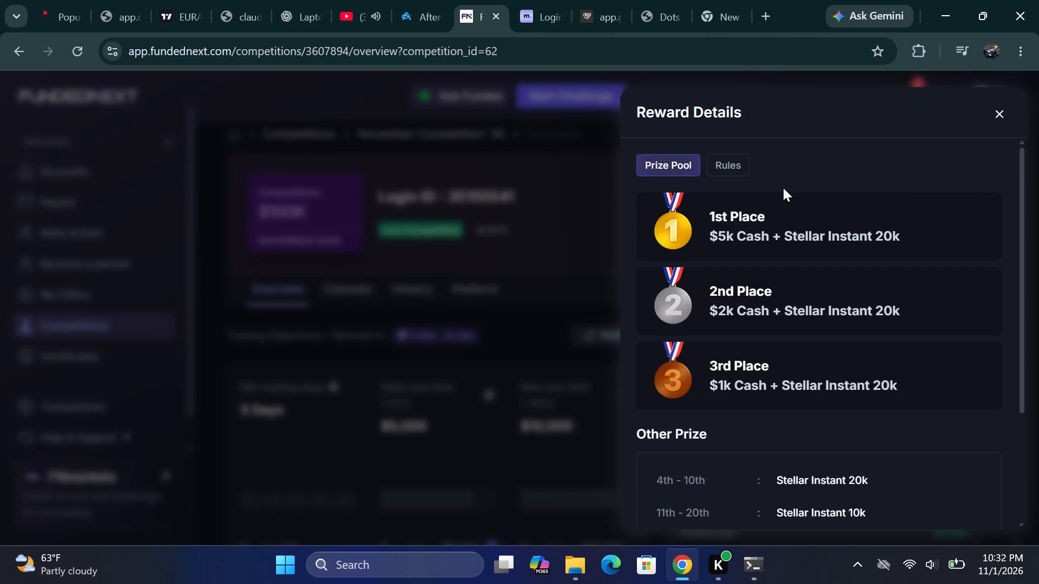
pyautogui.scroll(-1, 783, 188)
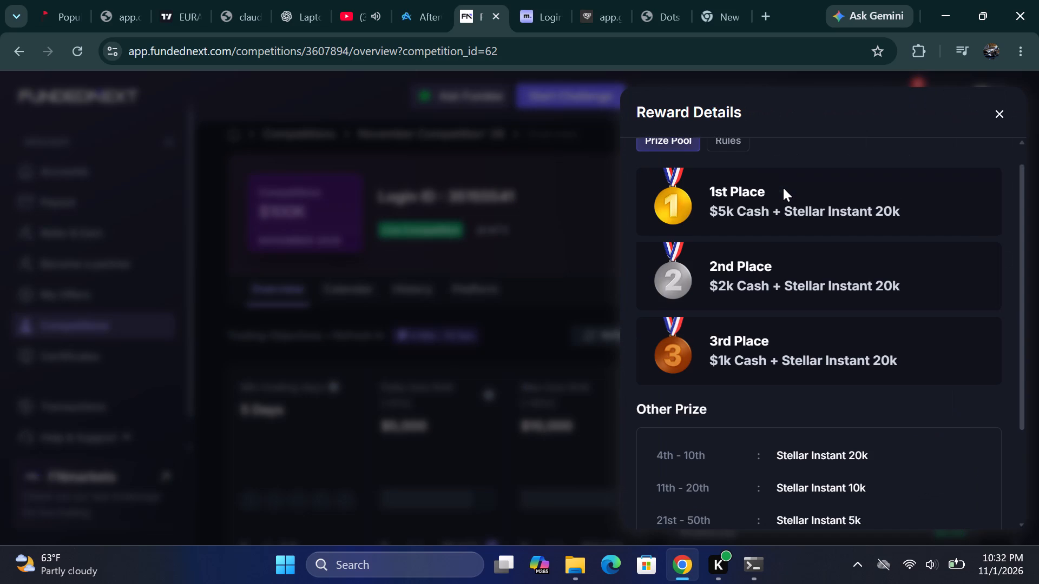
pyautogui.scroll(-1, 783, 188)
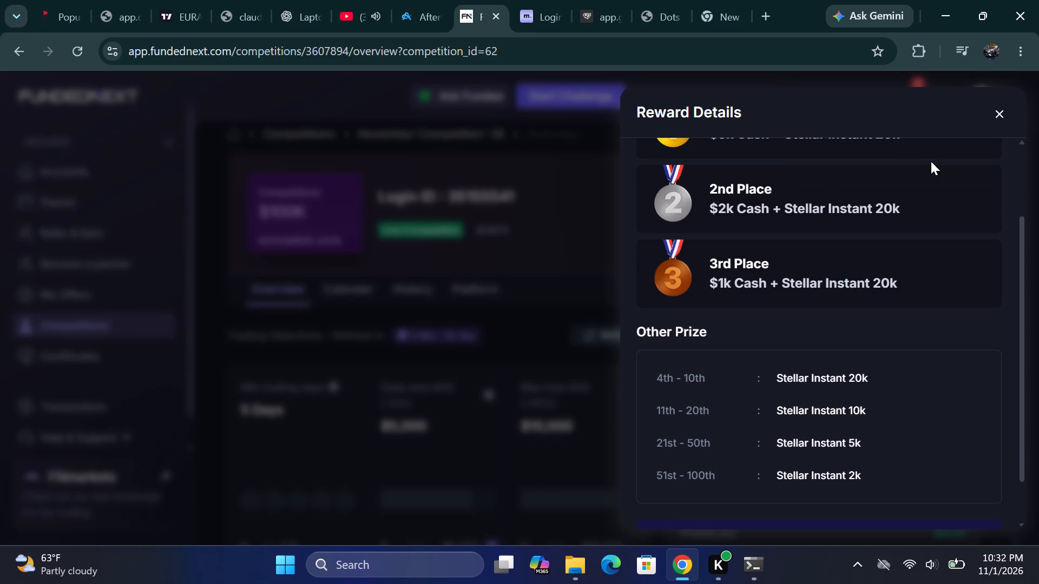
pyautogui.click(1005, 112)
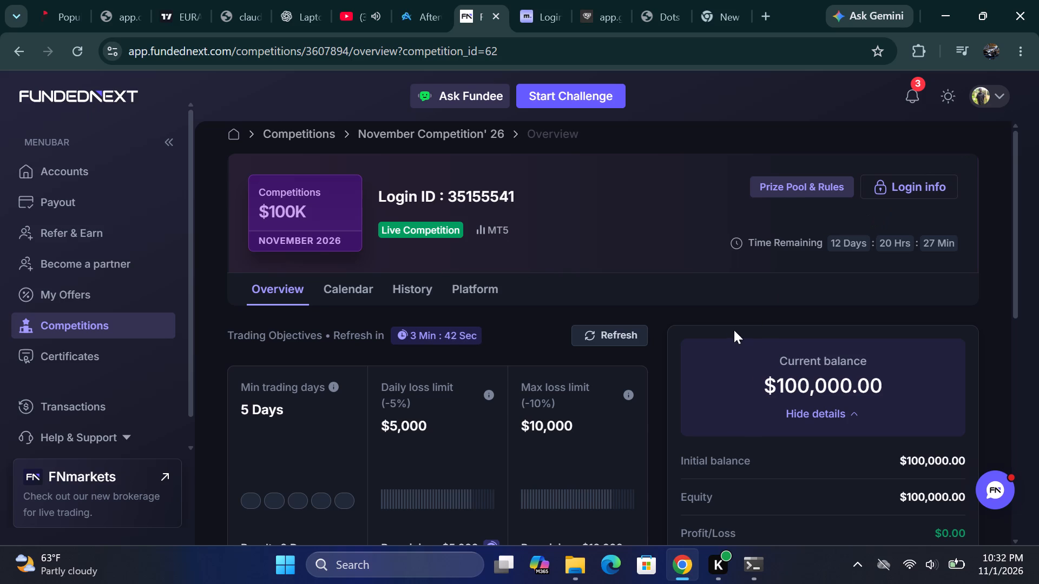
# Review the competition overview again, checking the loss limits, balance details, account status chart and leaderboard.
pyautogui.scroll(1, 617, 356)
pyautogui.scroll(-4, 643, 197)
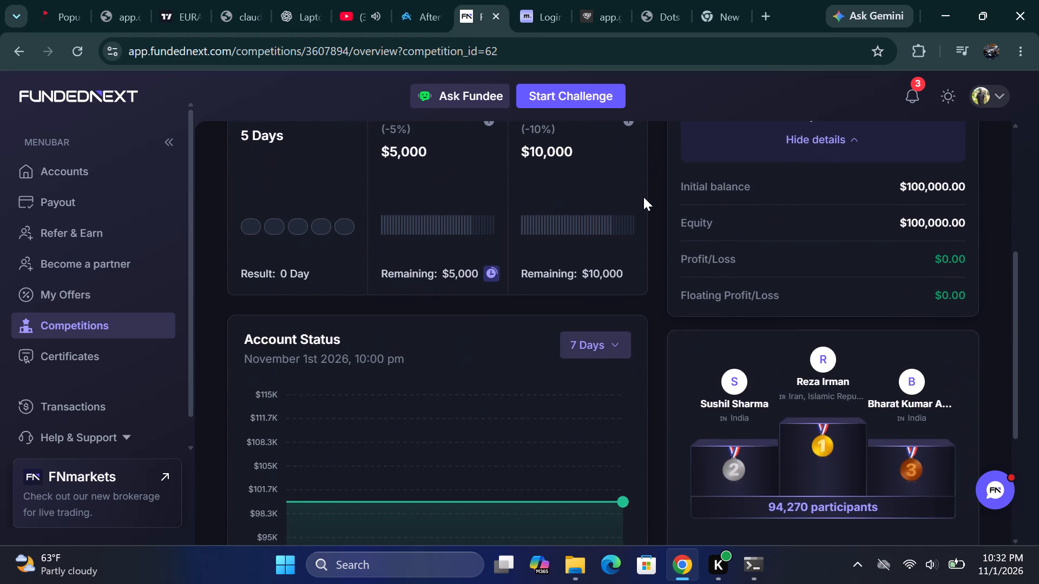
pyautogui.scroll(-3, 643, 197)
pyautogui.scroll(1, 643, 197)
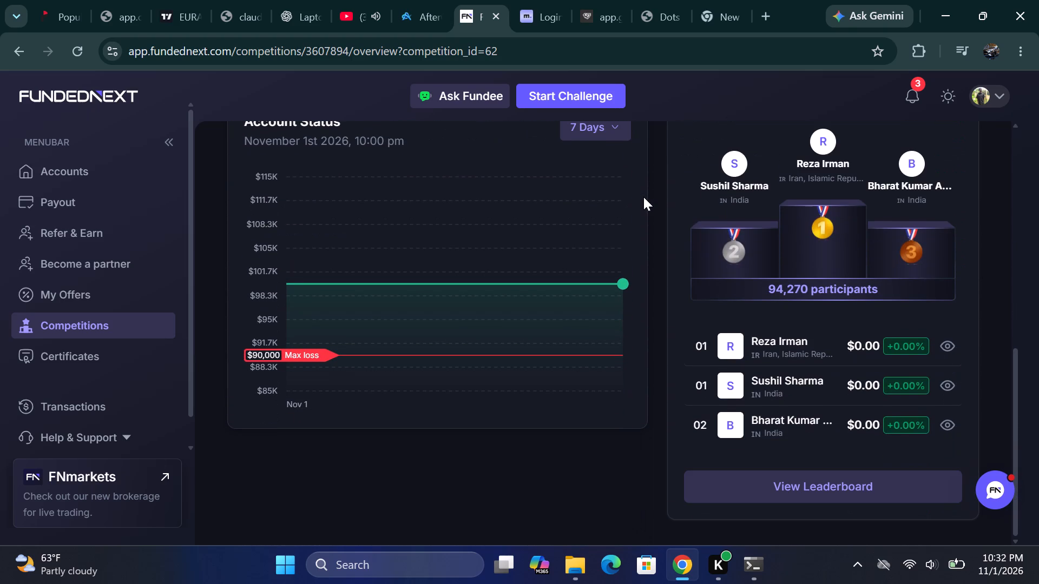
pyautogui.scroll(4, 643, 197)
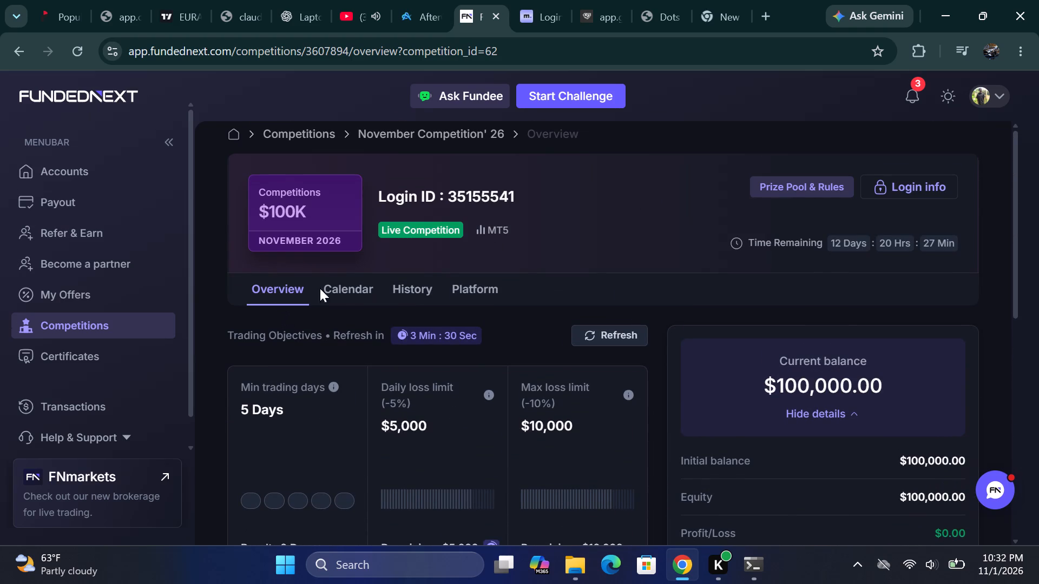
# Open the competition's trading calendar and look through the November 2026 days.
pyautogui.click(335, 291)
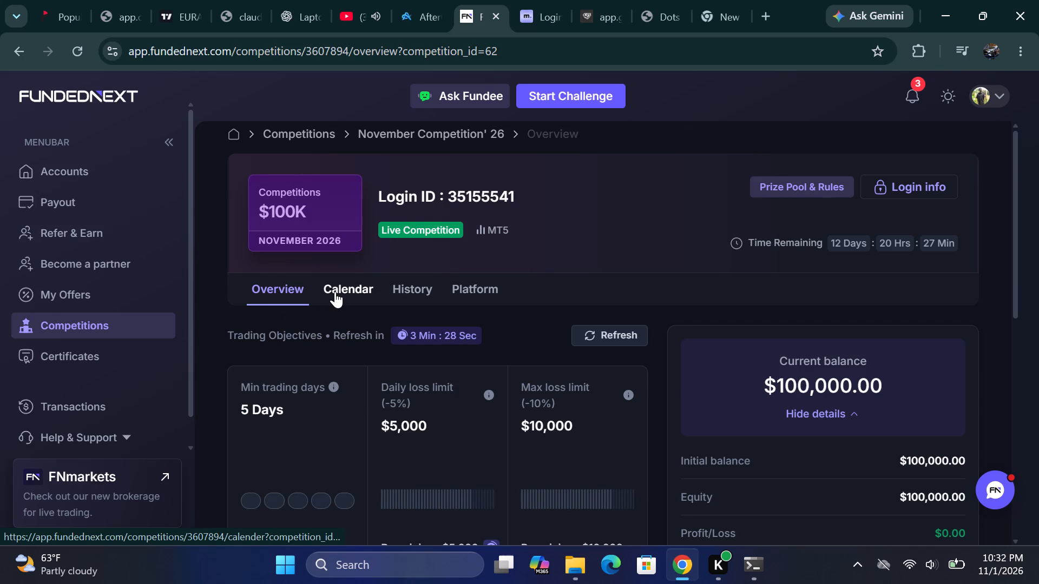
pyautogui.scroll(-1, 502, 316)
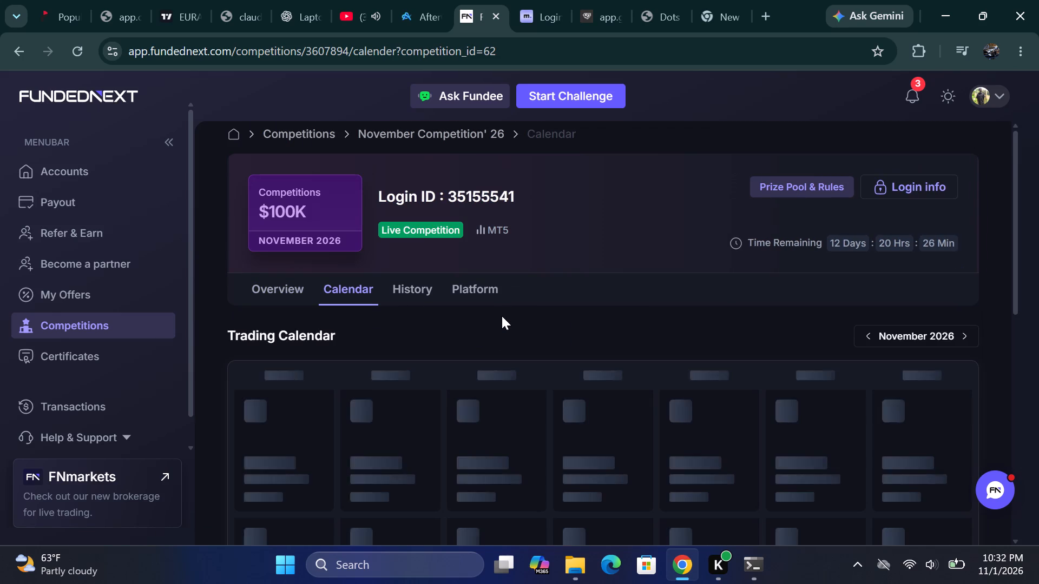
pyautogui.scroll(-2, 502, 316)
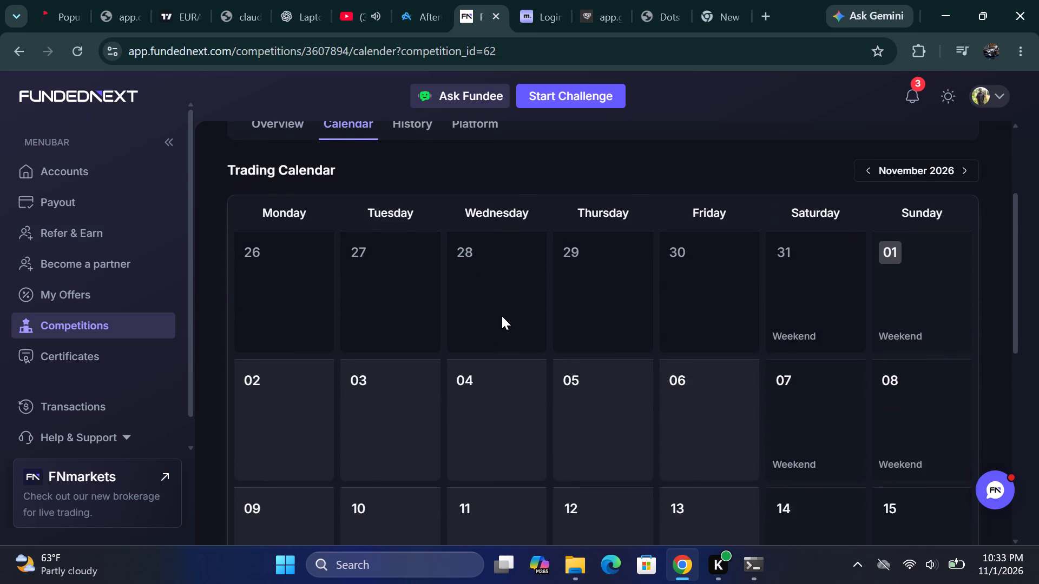
pyautogui.scroll(-3, 502, 316)
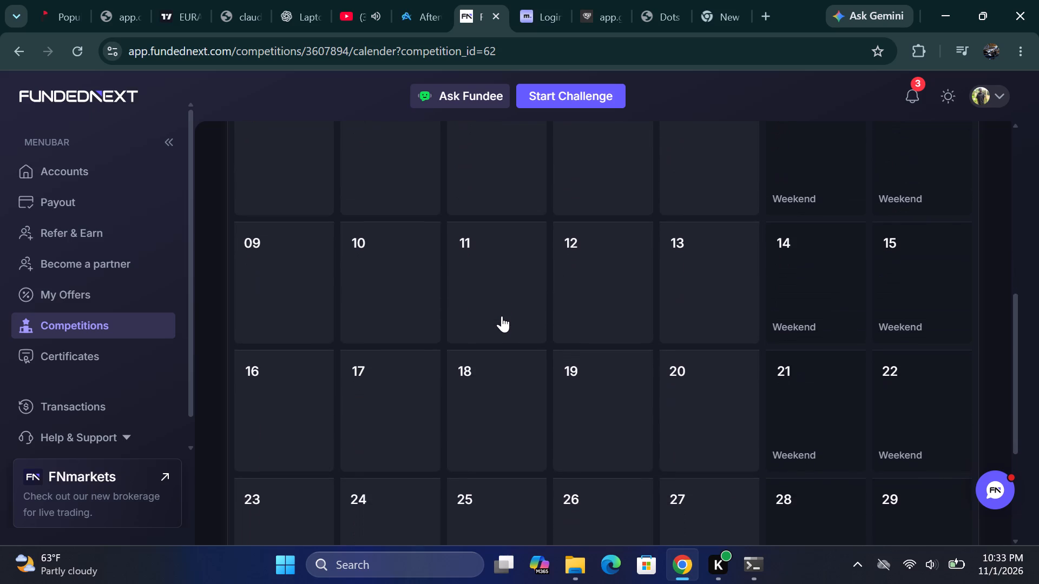
# Look through the remaining November 2026 weeks of the trading calendar, then return to the start of the month.
pyautogui.scroll(-2, 502, 316)
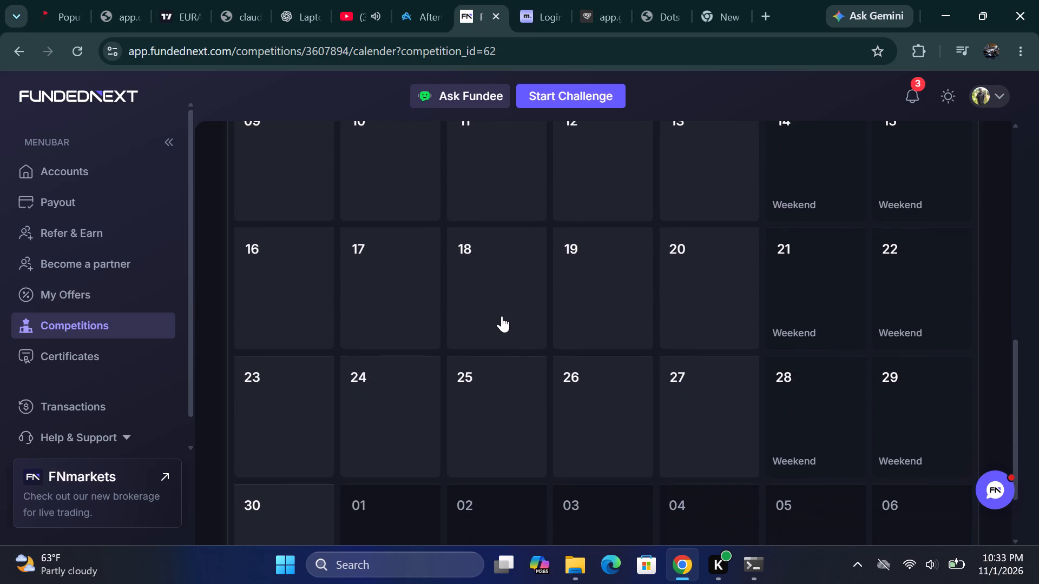
pyautogui.scroll(-1, 502, 316)
pyautogui.scroll(1, 502, 316)
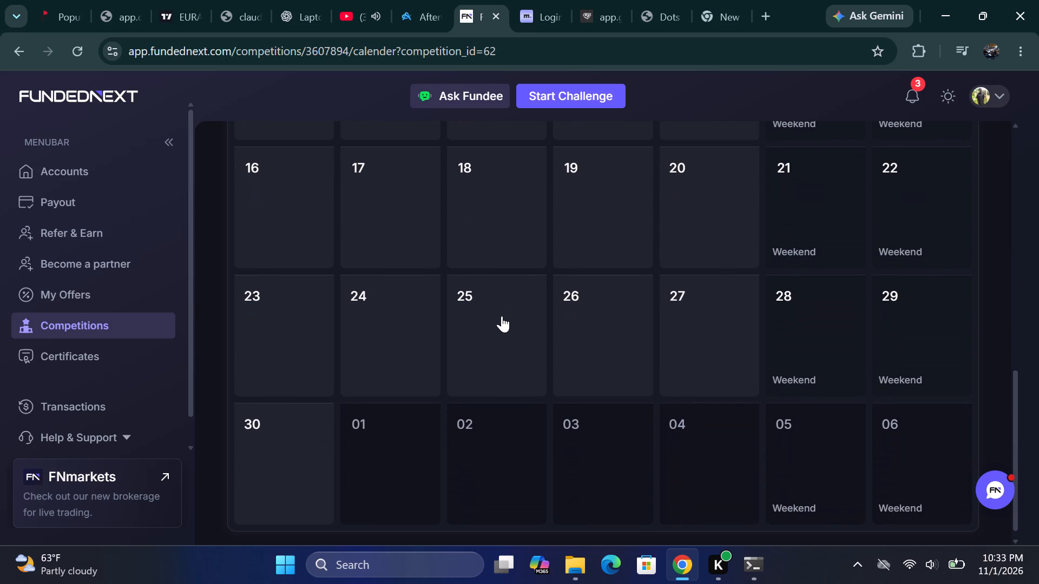
pyautogui.scroll(3, 502, 316)
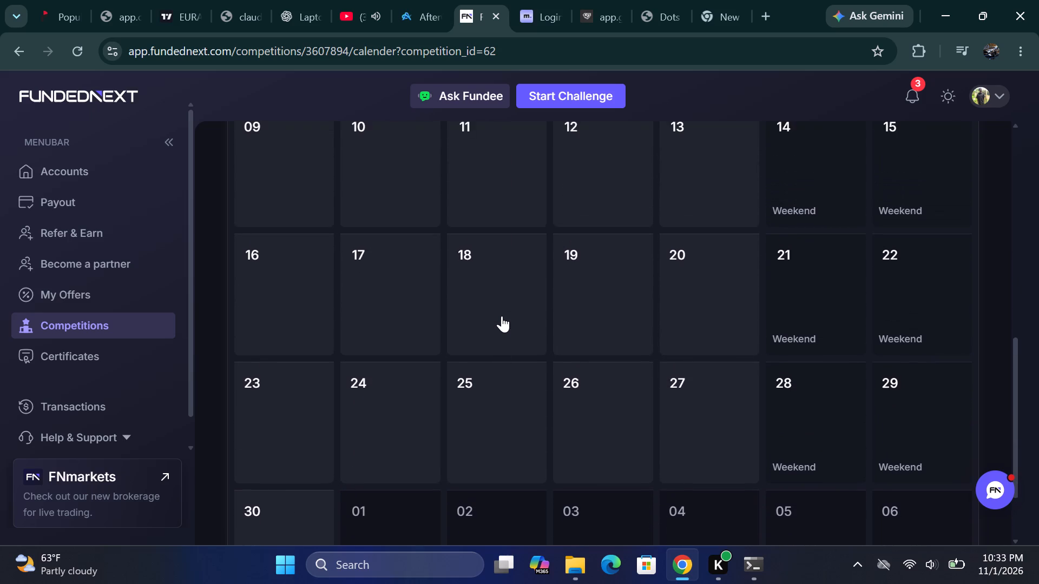
pyautogui.scroll(2, 502, 316)
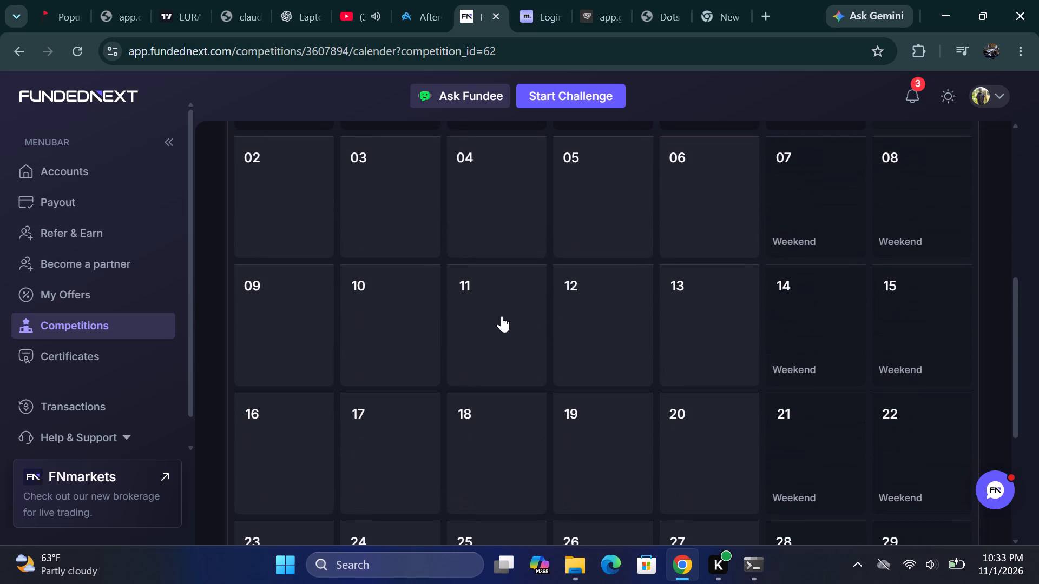
pyautogui.scroll(2, 502, 316)
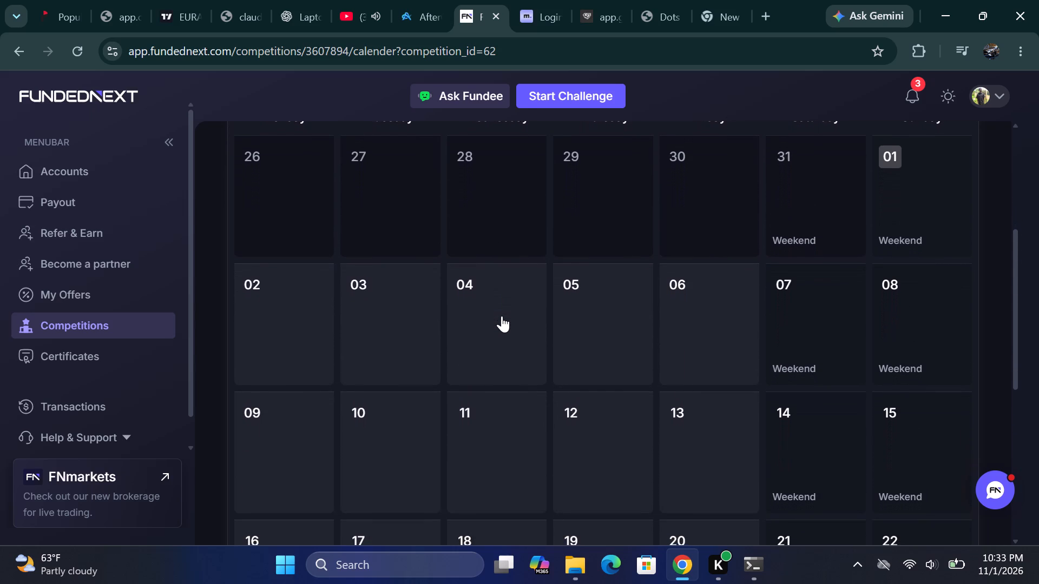
pyautogui.scroll(1, 502, 316)
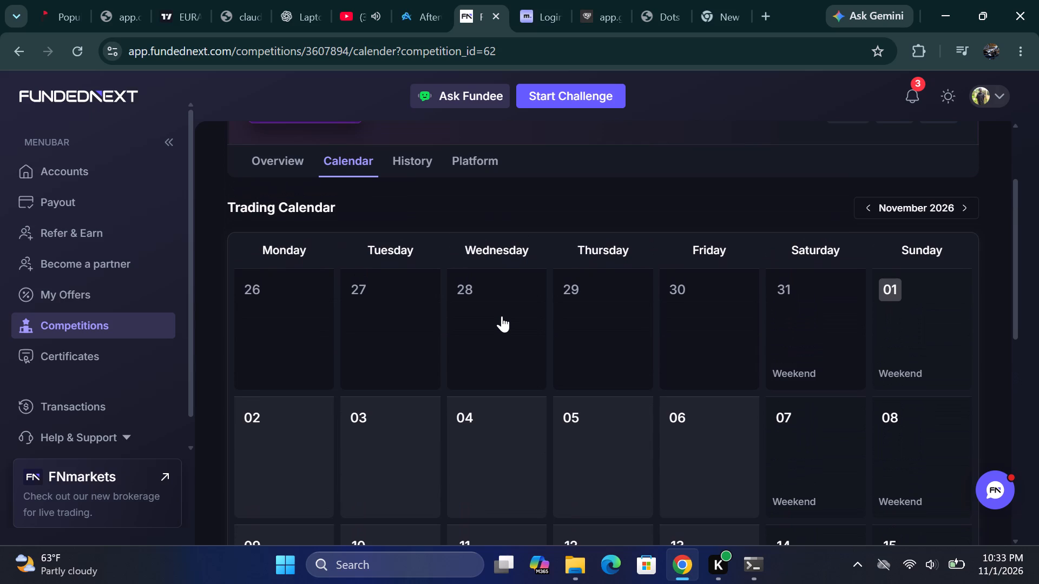
pyautogui.scroll(1, 502, 316)
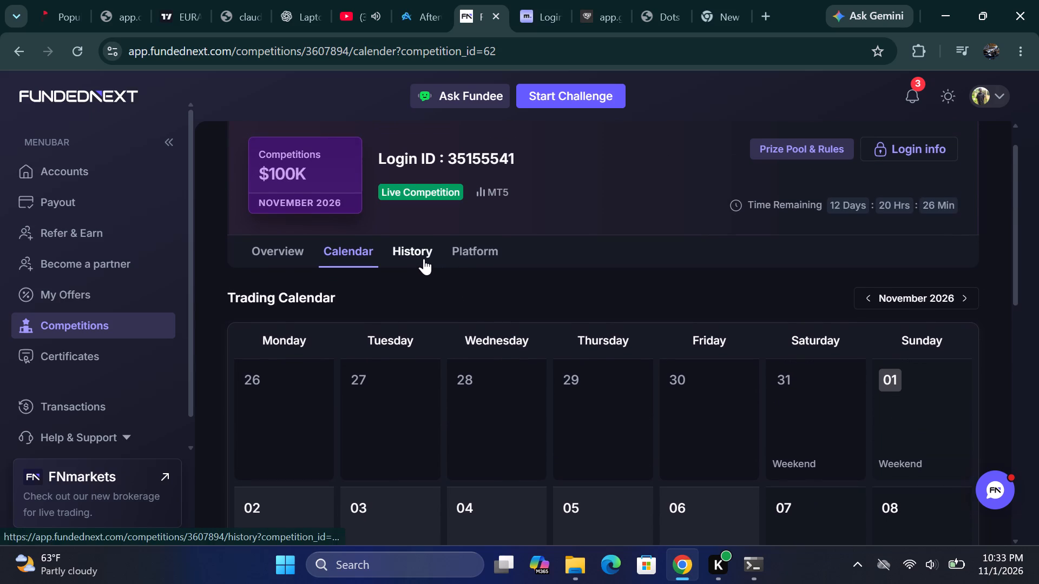
# Open the competition's trading history and review the balance, profit factor, win rate and trade statistics.
pyautogui.click(422, 258)
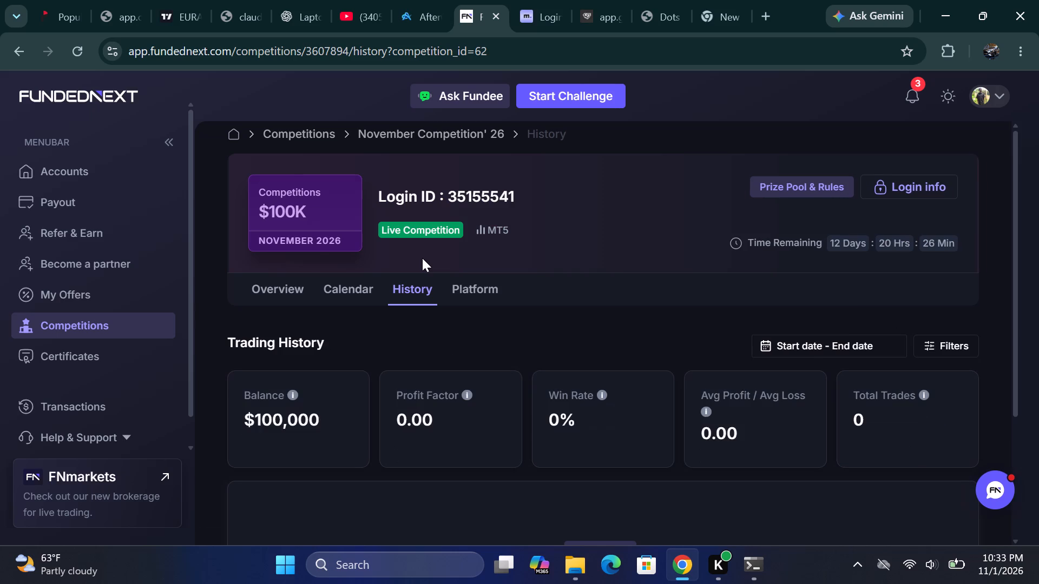
pyautogui.scroll(-1, 534, 296)
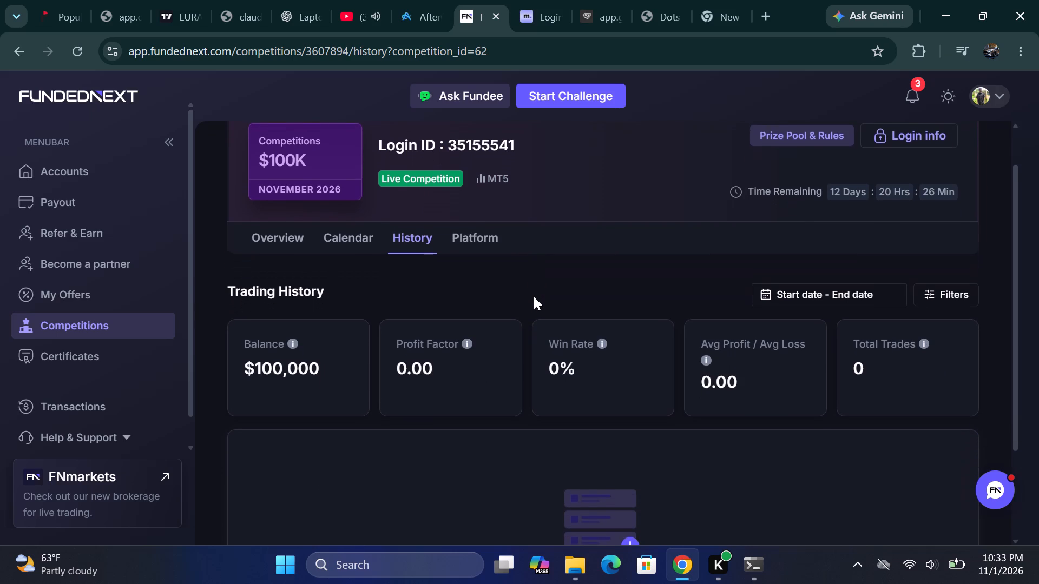
pyautogui.scroll(-1, 534, 296)
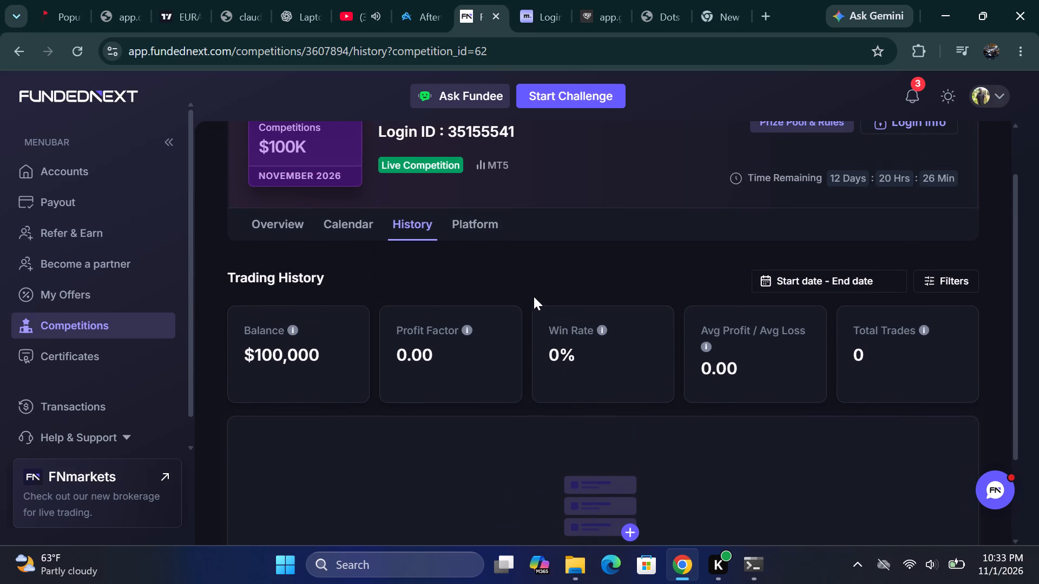
pyautogui.scroll(1, 529, 278)
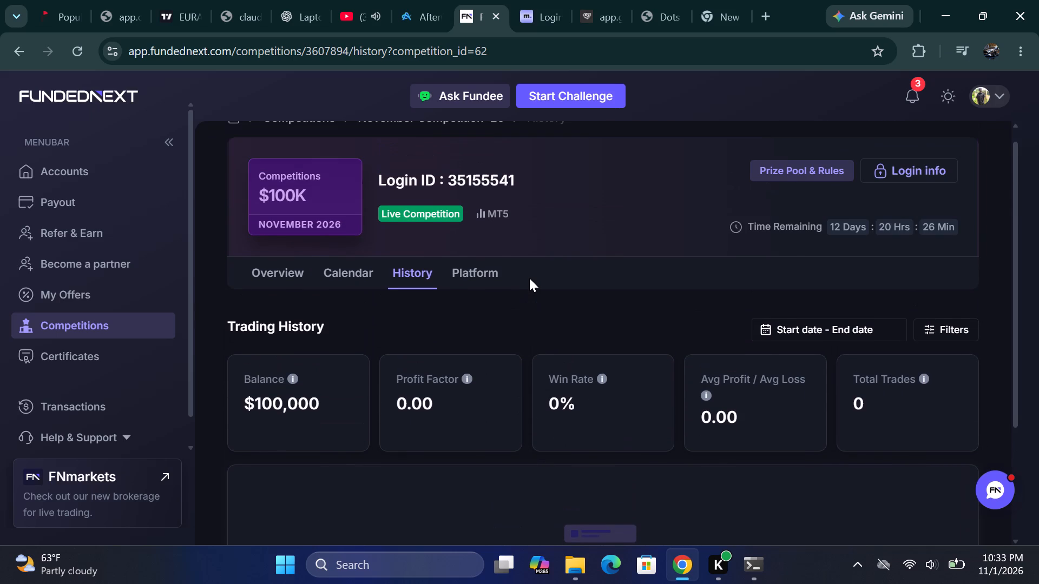
pyautogui.scroll(1, 529, 278)
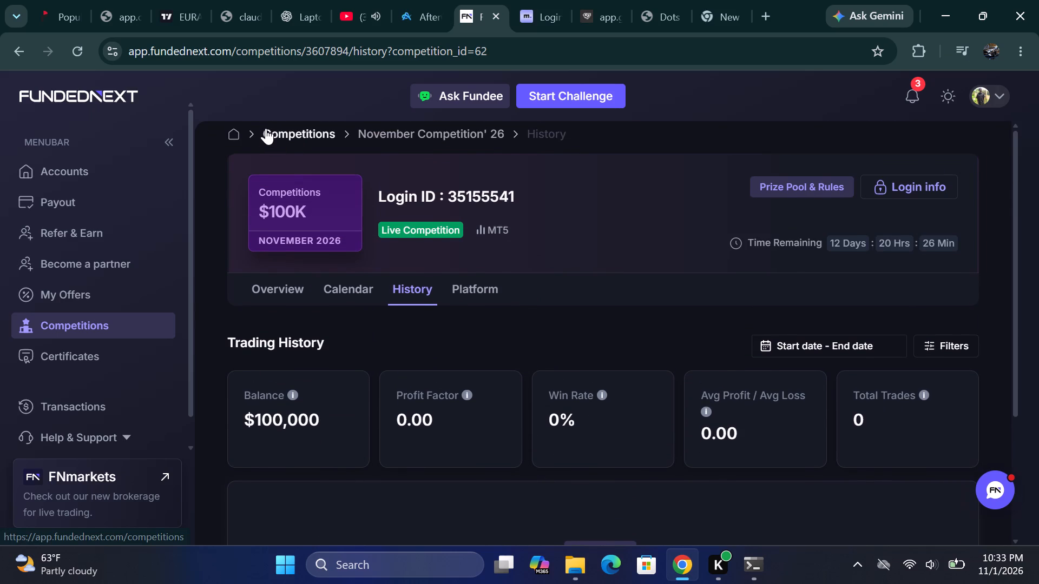
# Open the overview of all monthly trading competitions and look through the competitions list.
pyautogui.click(266, 128)
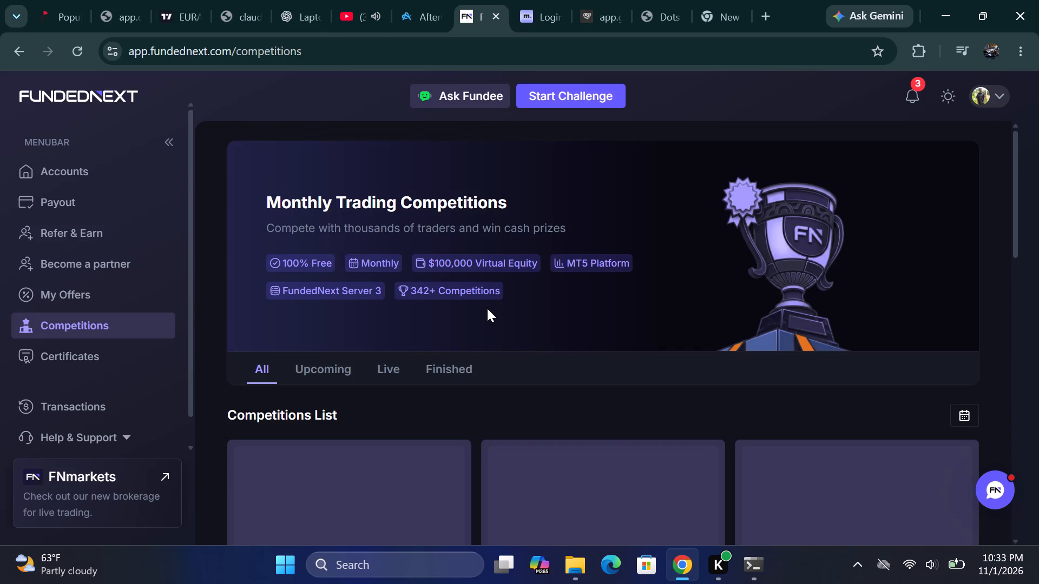
pyautogui.scroll(-2, 487, 308)
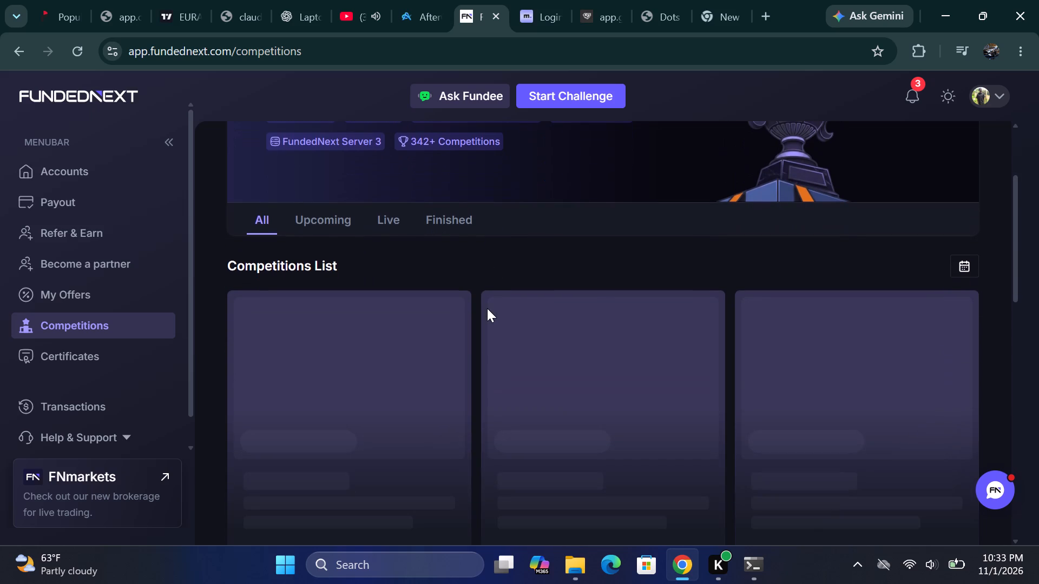
pyautogui.scroll(-2, 487, 308)
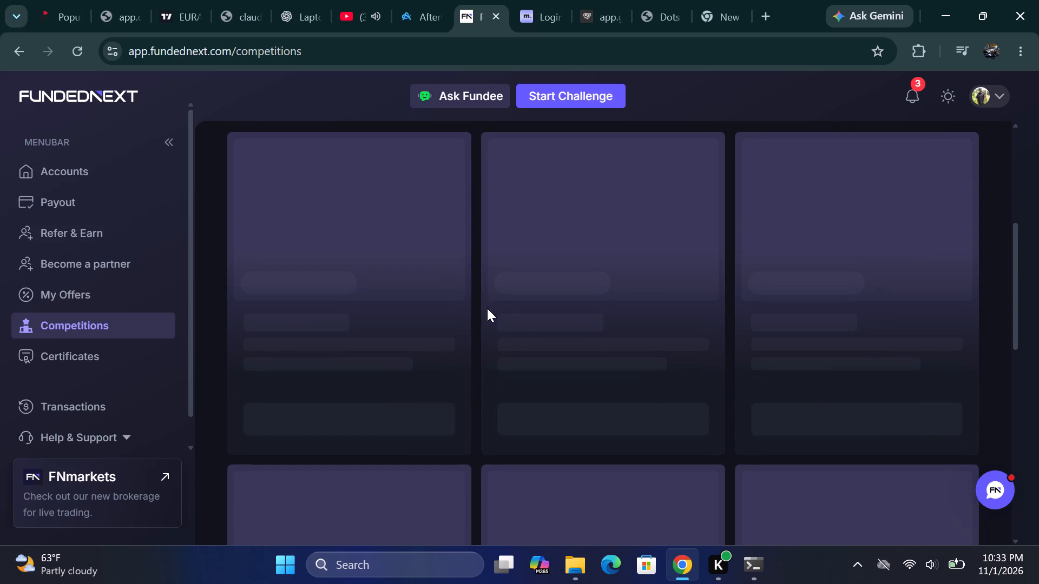
# Switch to the open YouTube page.
pyautogui.click(353, 3)
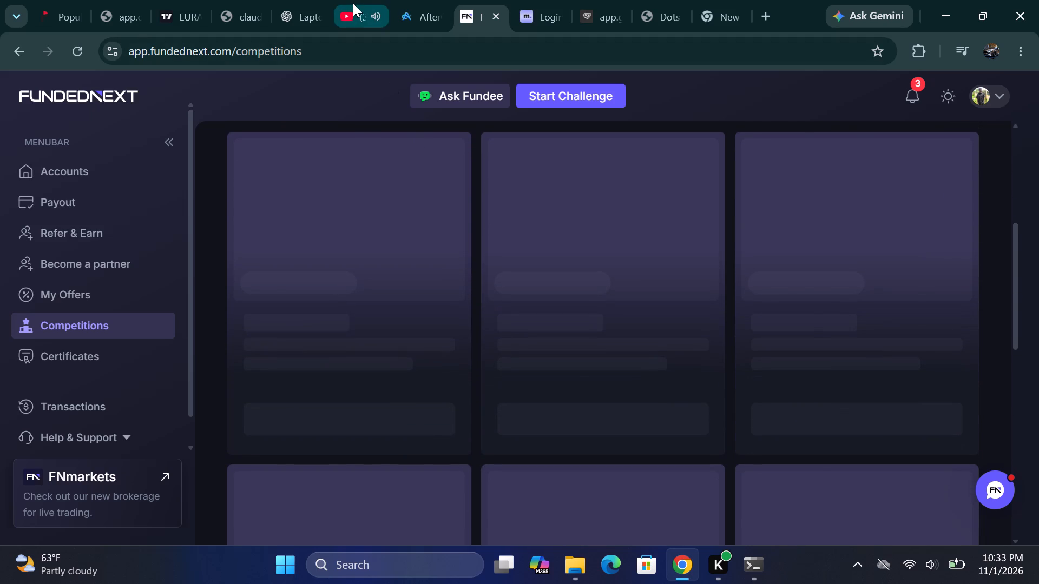
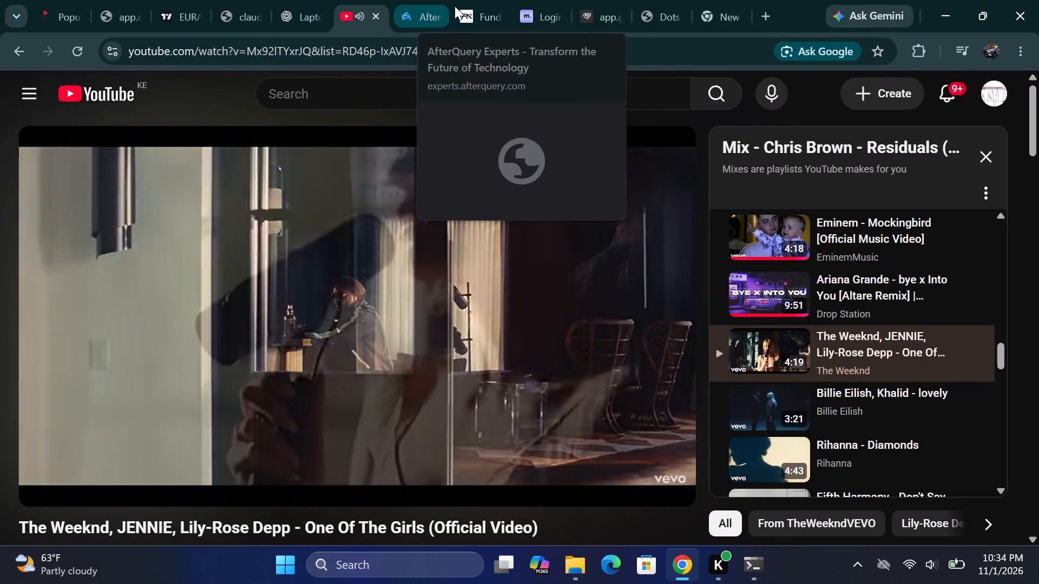
# Return to the FundedNext competitions page, reload it and look over the competitions list.
pyautogui.click(455, 6)
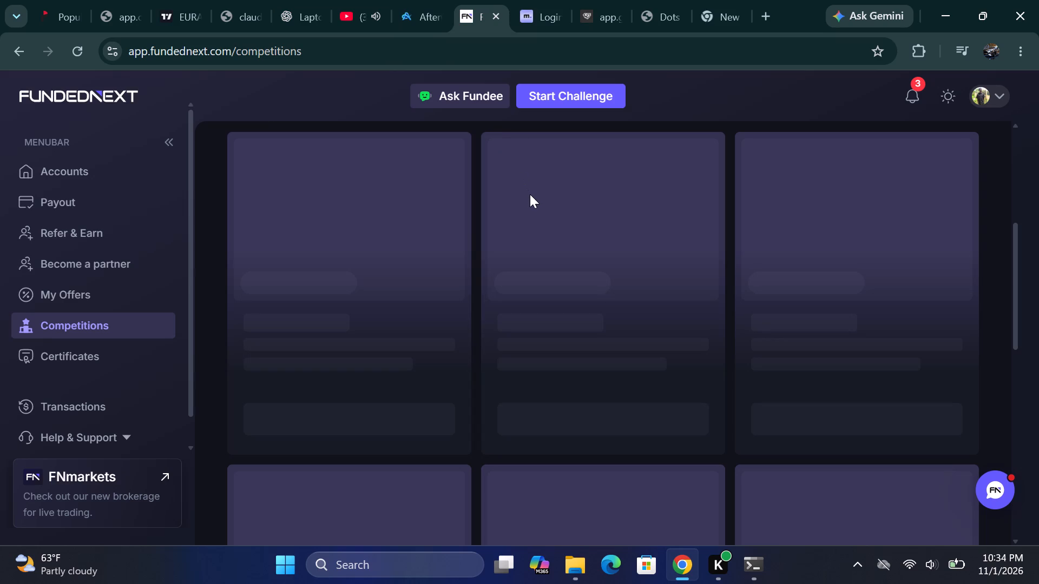
pyautogui.scroll(-3, 530, 194)
pyautogui.scroll(3, 530, 194)
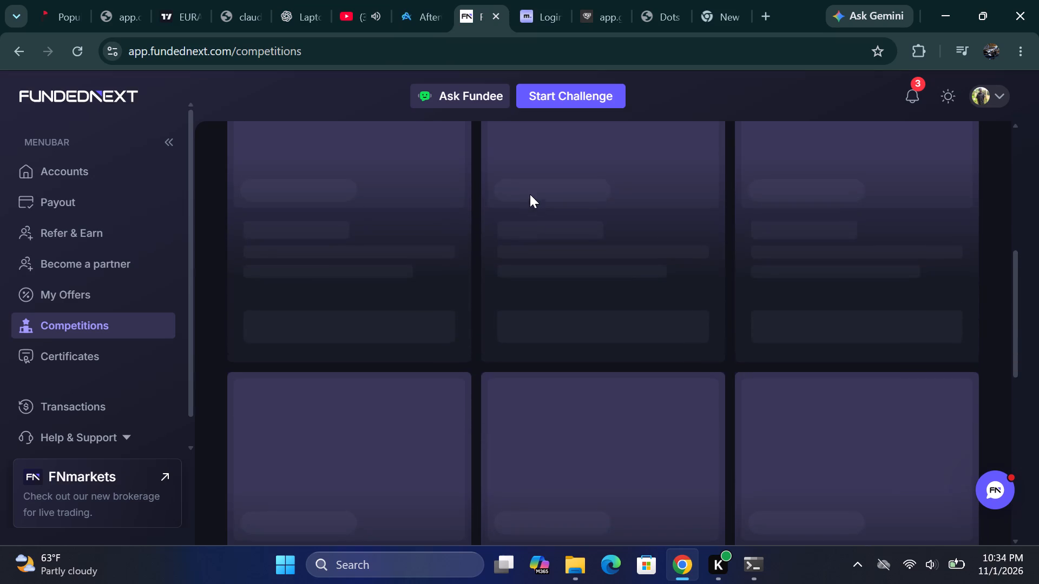
pyautogui.scroll(2, 530, 194)
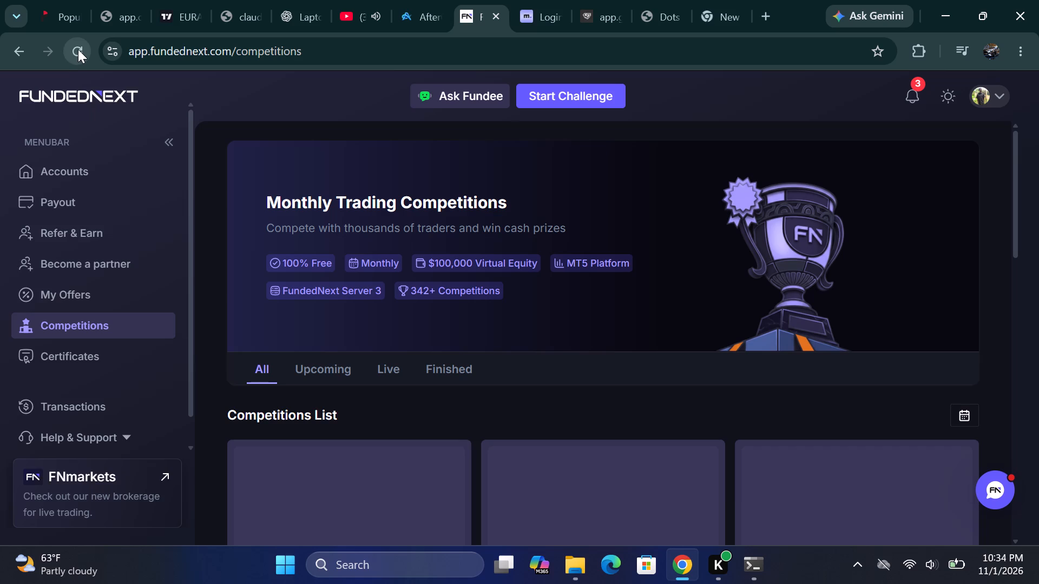
pyautogui.click(78, 49)
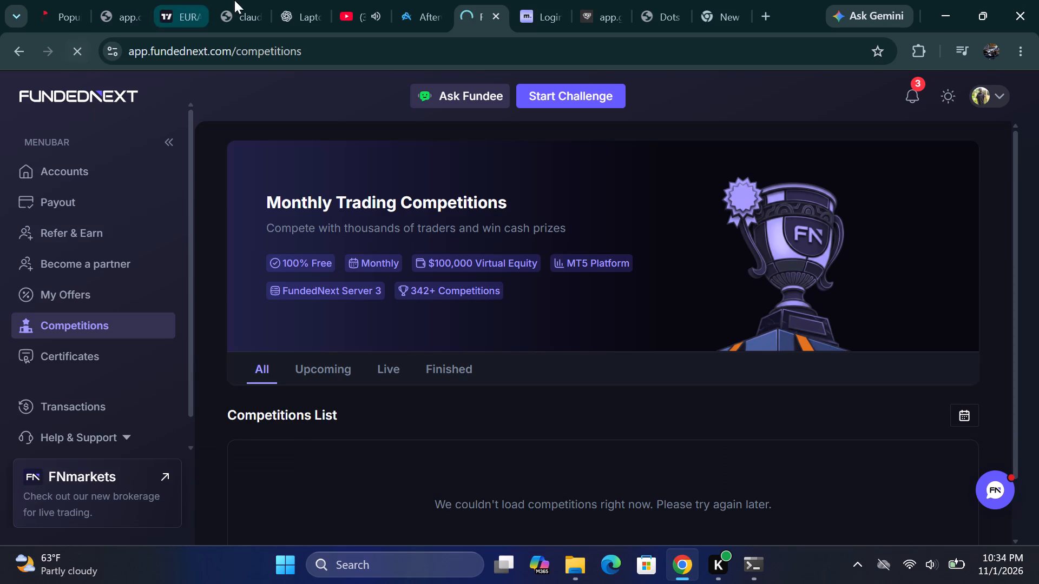
pyautogui.click(352, 4)
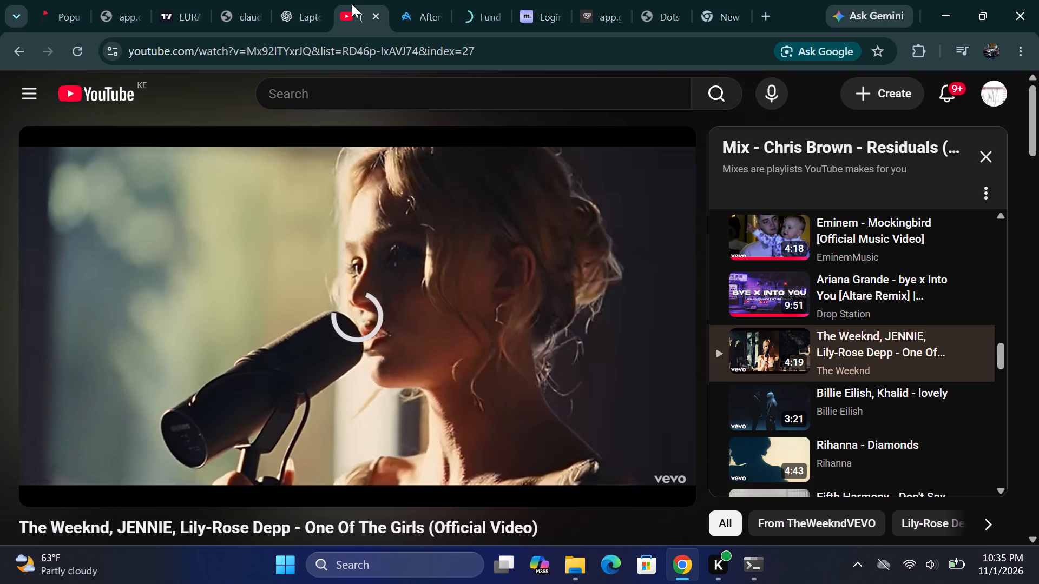
pyautogui.click(472, 20)
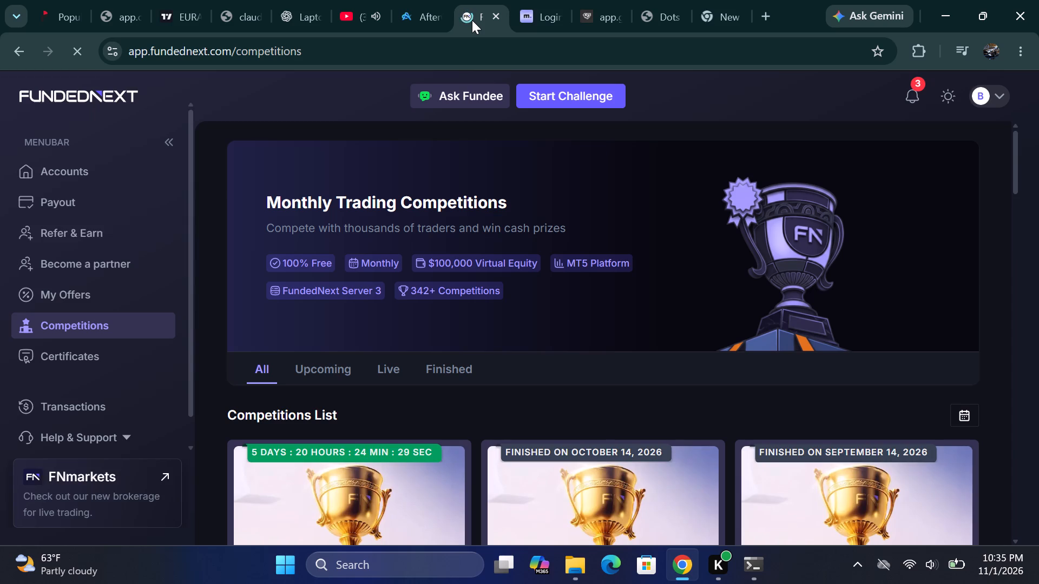
pyautogui.scroll(-1, 591, 210)
pyautogui.scroll(1, 591, 210)
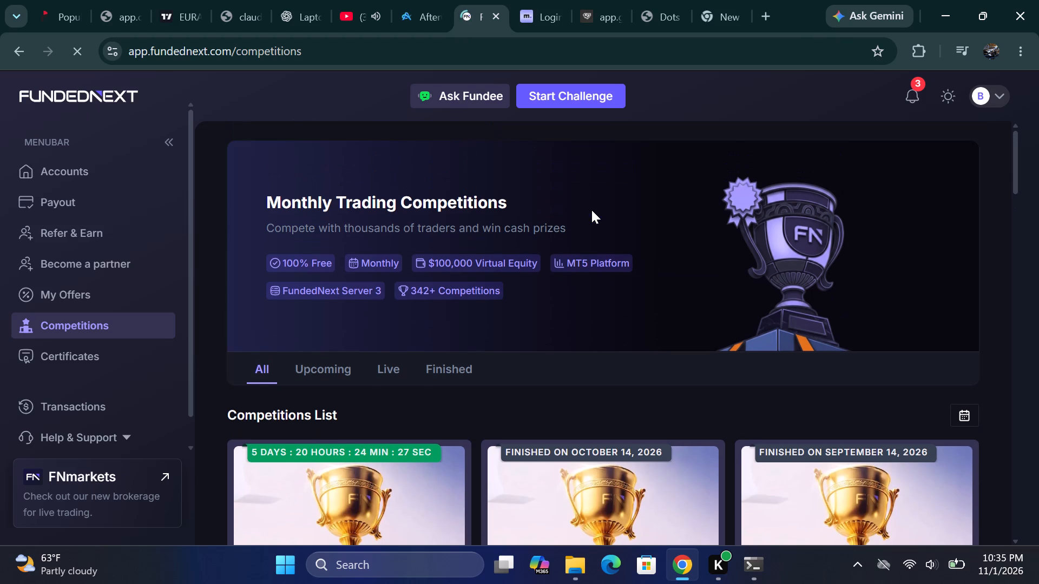
# Switch to the TradingView chart and load GOLD from the futures section of the watchlist.
pyautogui.click(186, 0)
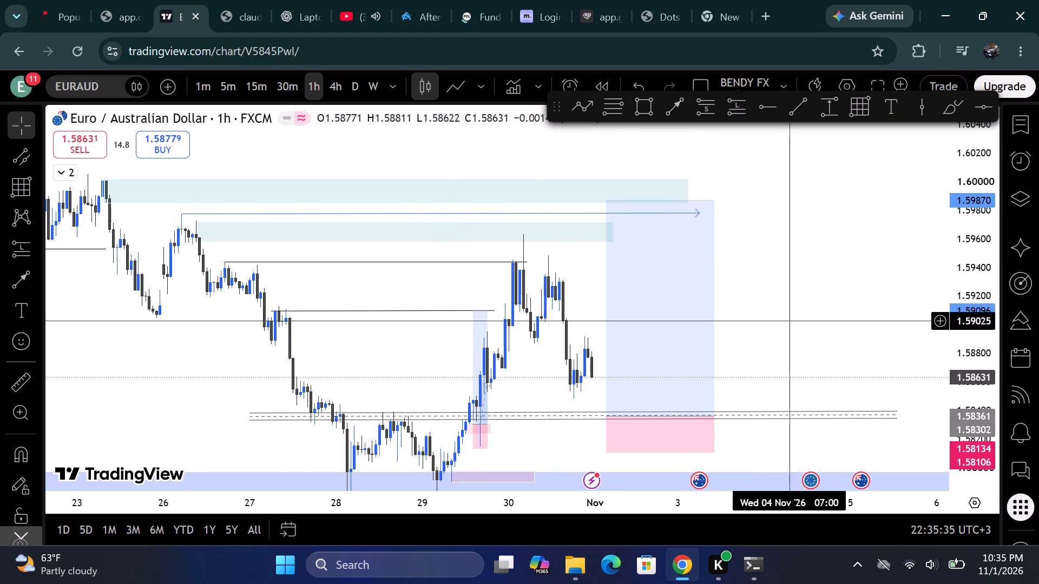
pyautogui.moveTo(791, 324); pyautogui.dragTo(796, 285)
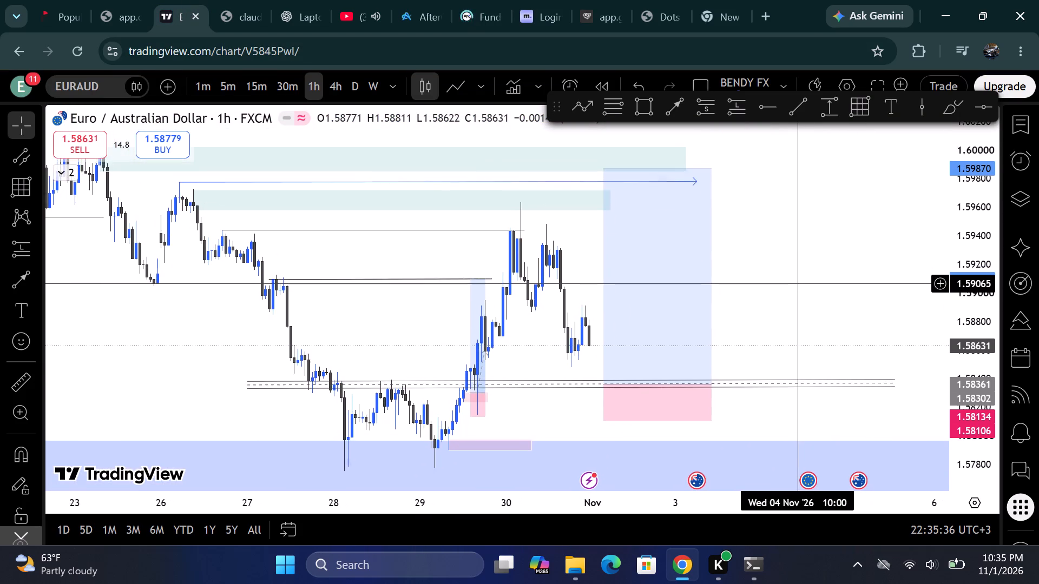
pyautogui.moveTo(796, 285); pyautogui.dragTo(794, 289)
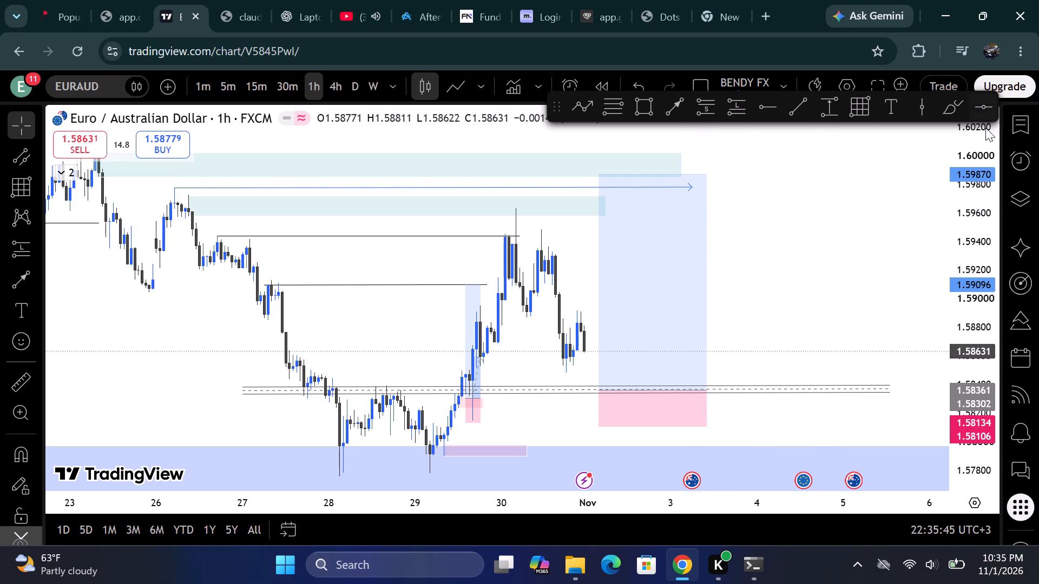
pyautogui.click(1023, 127)
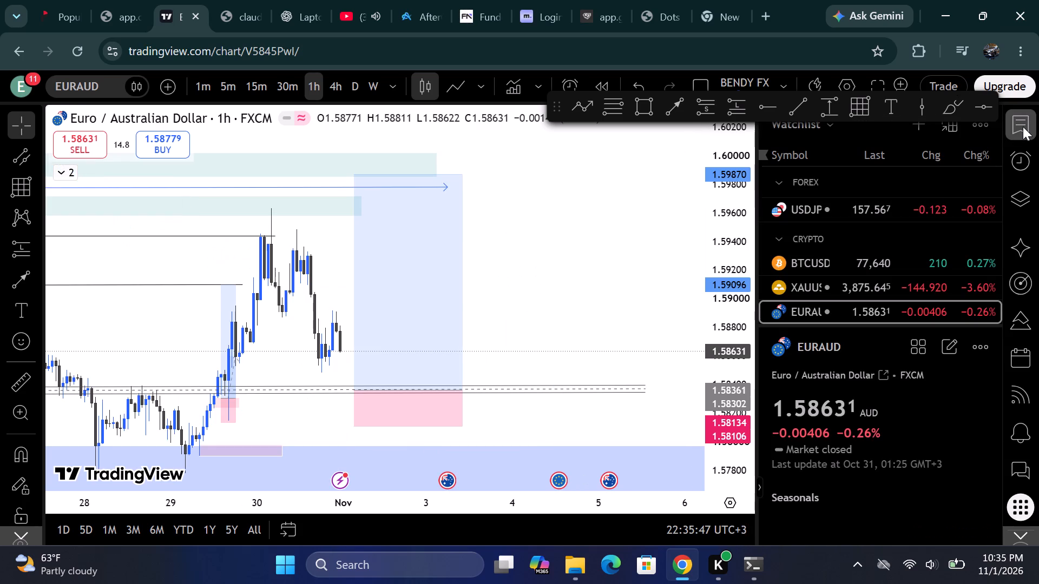
pyautogui.scroll(2, 838, 284)
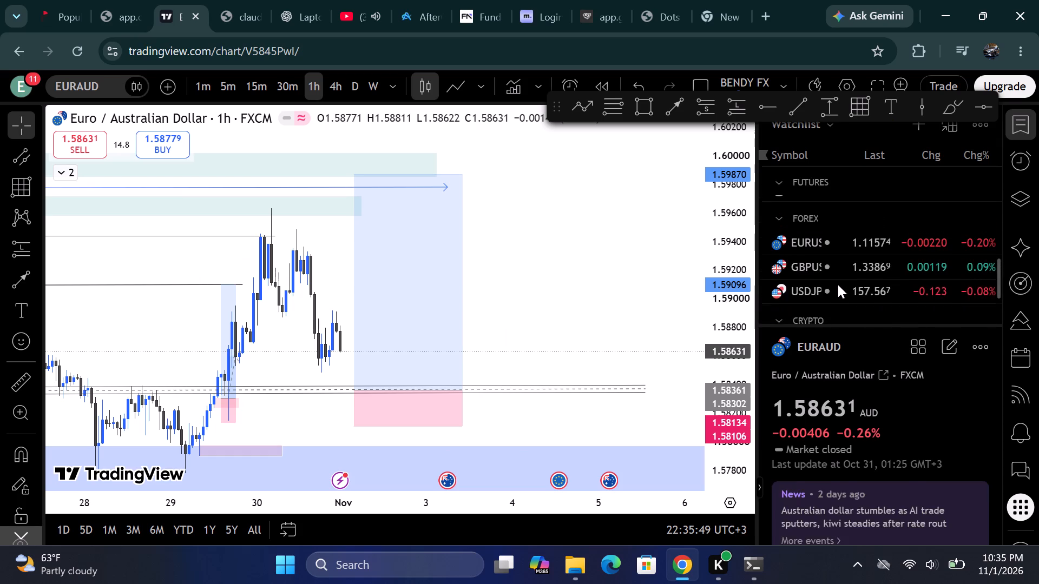
pyautogui.scroll(2, 838, 284)
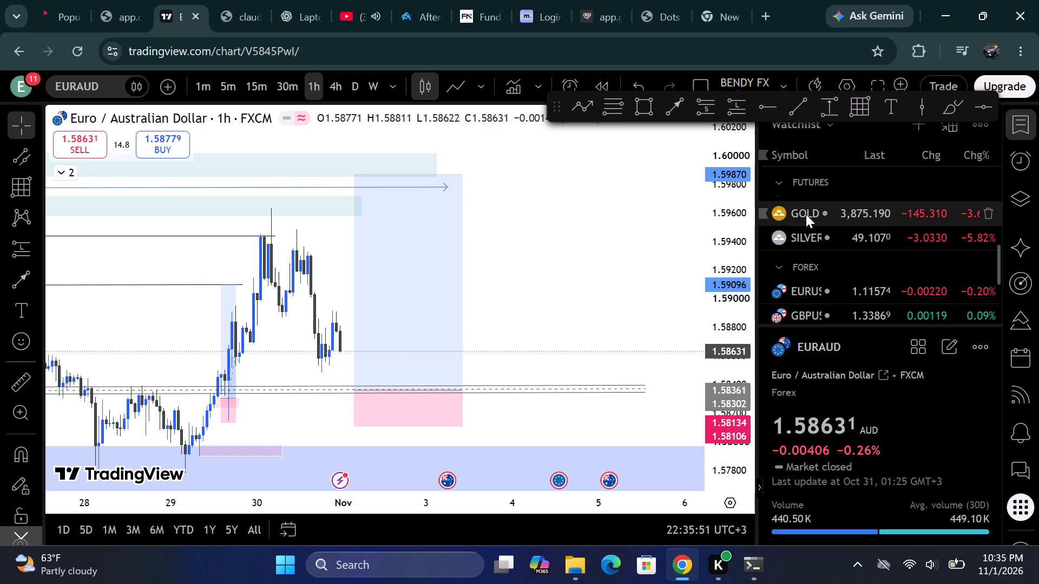
pyautogui.click(806, 214)
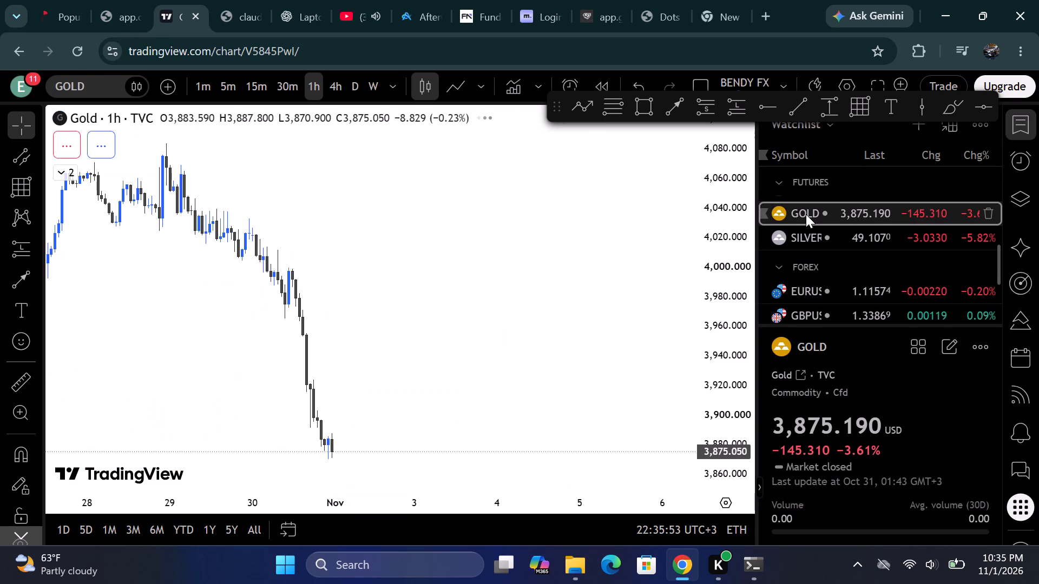
pyautogui.click(1012, 128)
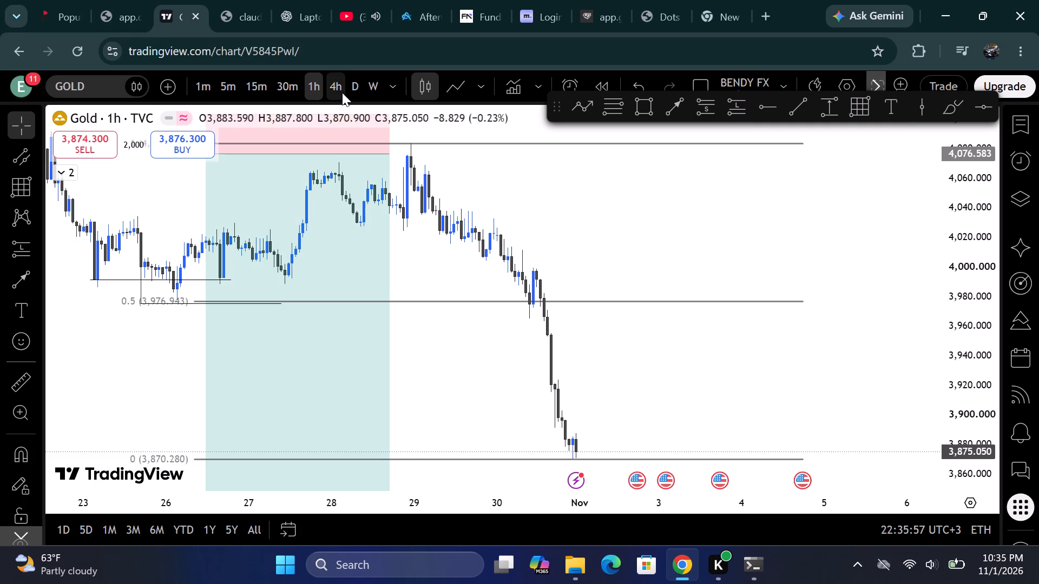
# Examine gold's recent drop and the marked price levels on the 4-hour and weekly timeframes.
pyautogui.click(342, 92)
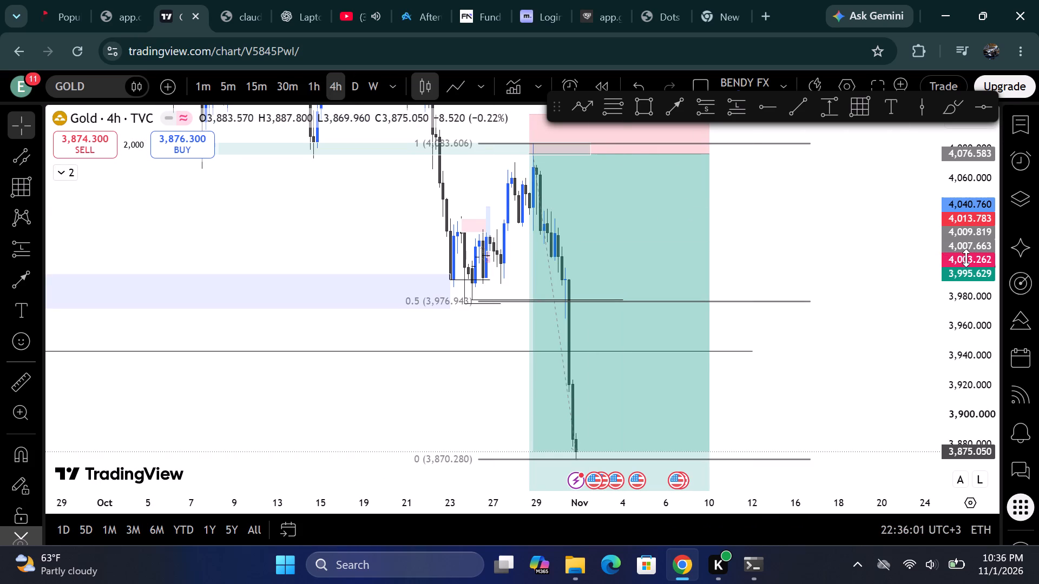
pyautogui.moveTo(966, 274); pyautogui.dragTo(949, 369)
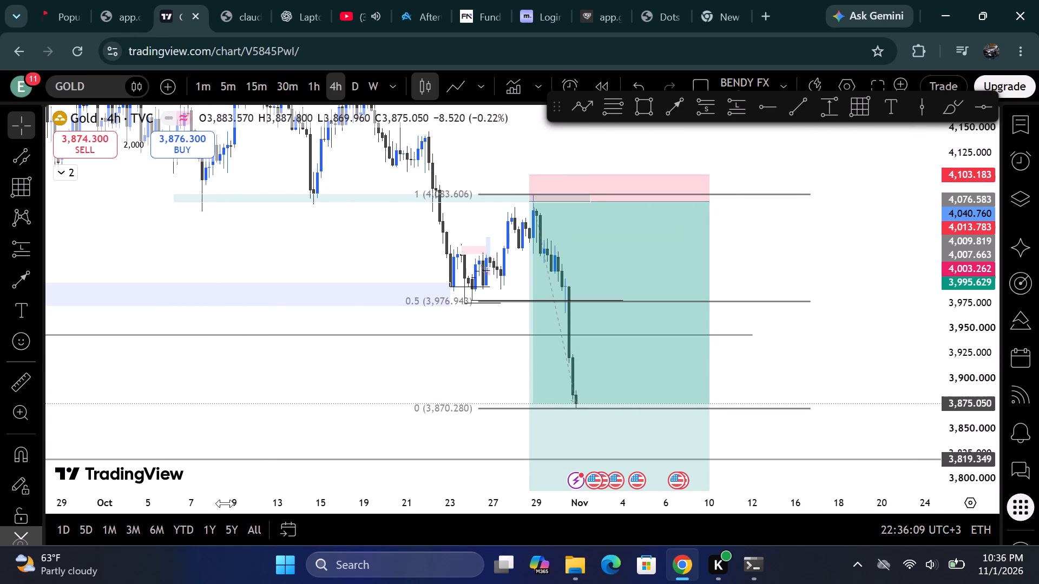
pyautogui.click(369, 81)
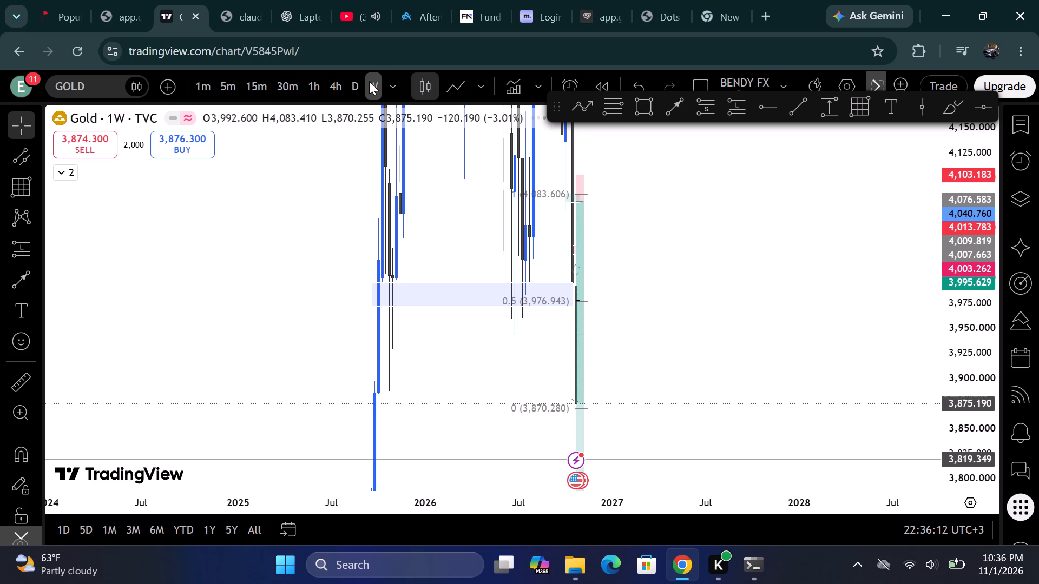
pyautogui.moveTo(968, 233); pyautogui.dragTo(956, 303)
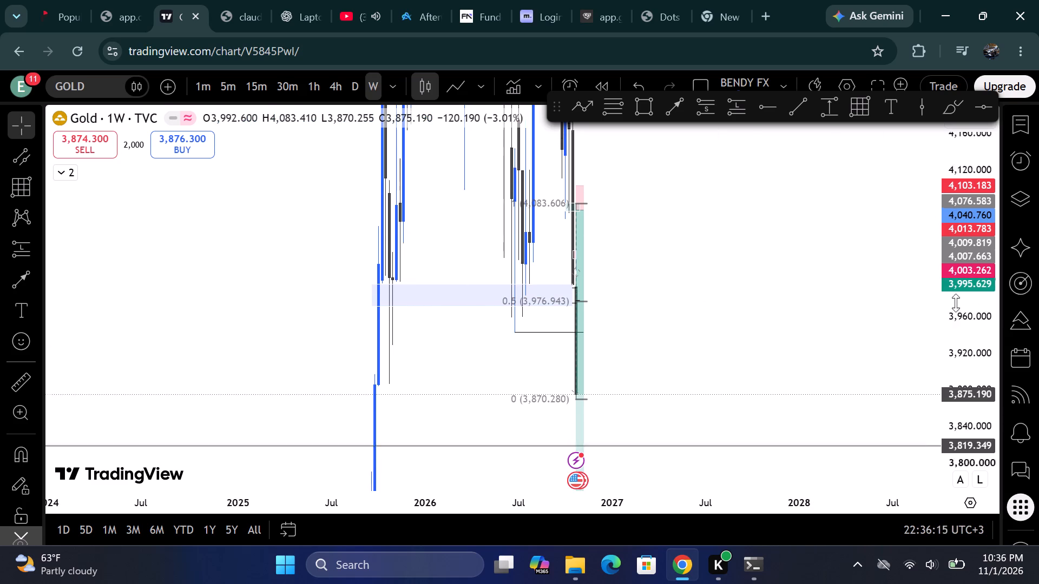
pyautogui.moveTo(956, 303); pyautogui.dragTo(917, 395)
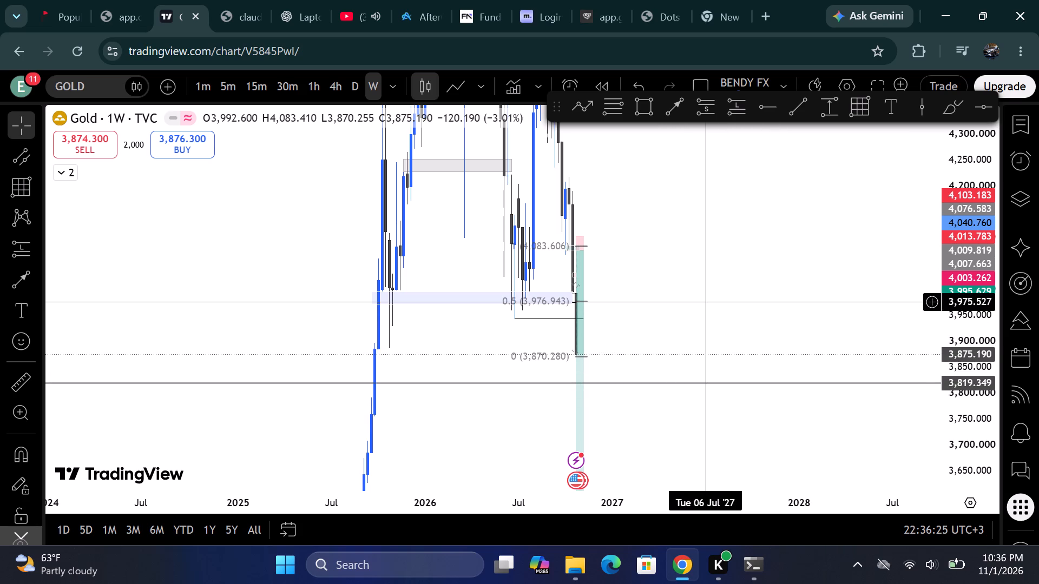
# Set the gold chart to the daily timeframe and examine price levels back to the September 2025 rally.
pyautogui.click(350, 82)
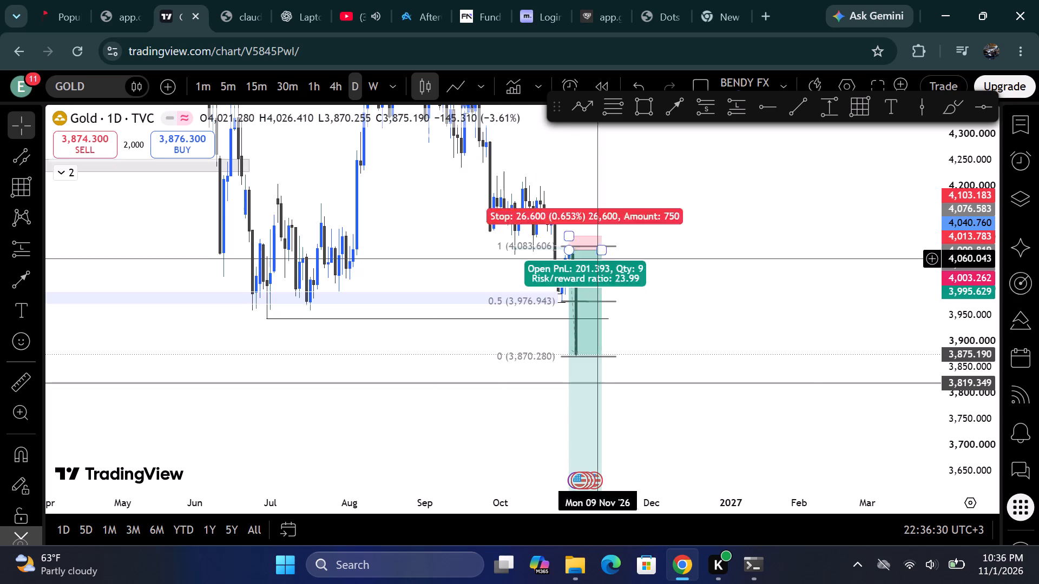
pyautogui.moveTo(652, 315); pyautogui.dragTo(696, 298)
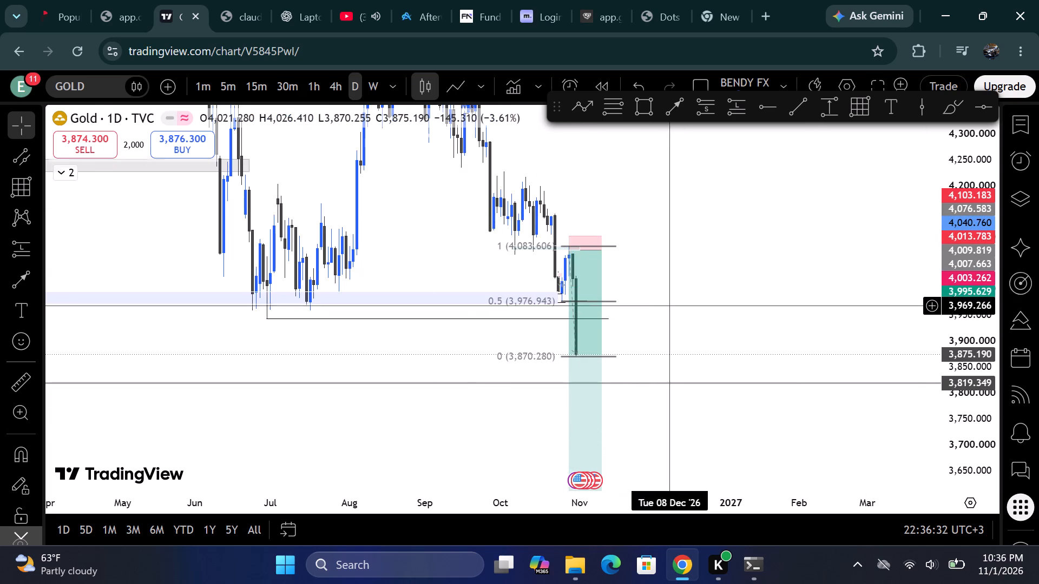
pyautogui.moveTo(696, 298); pyautogui.dragTo(789, 278)
pyautogui.moveTo(373, 507); pyautogui.dragTo(541, 514)
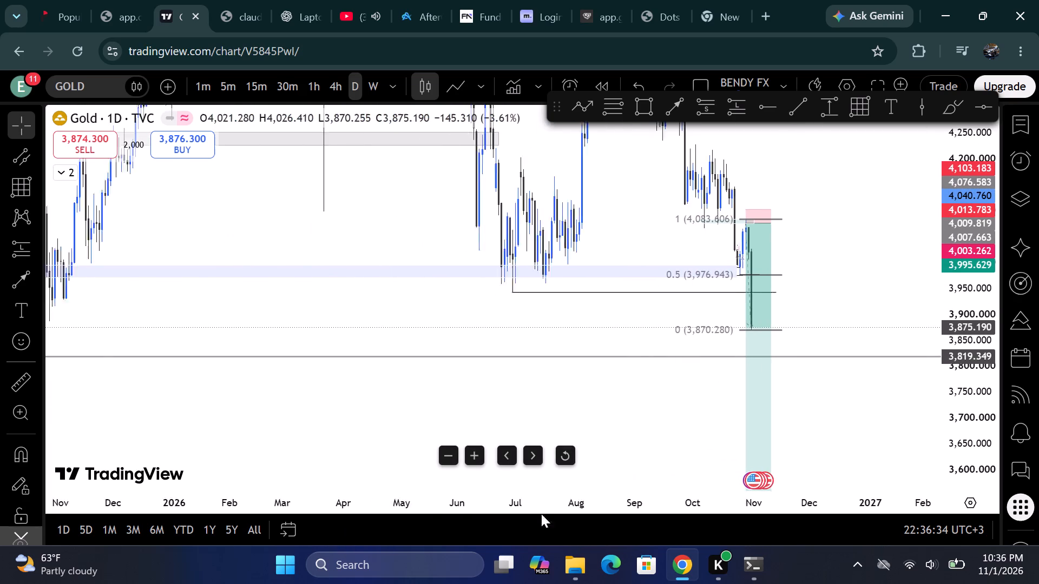
pyautogui.moveTo(541, 514); pyautogui.dragTo(613, 522)
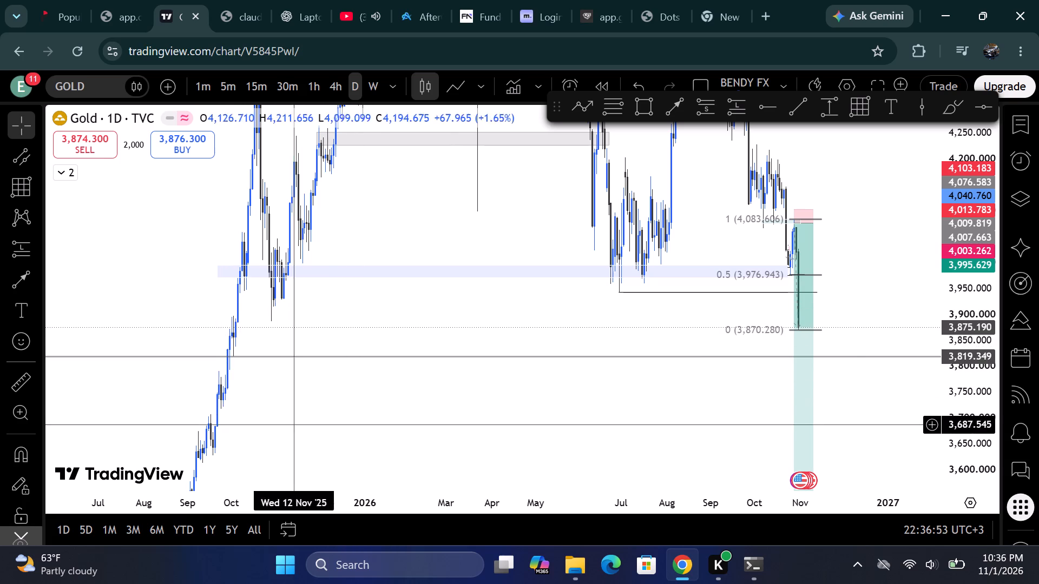
pyautogui.moveTo(297, 424); pyautogui.dragTo(374, 259)
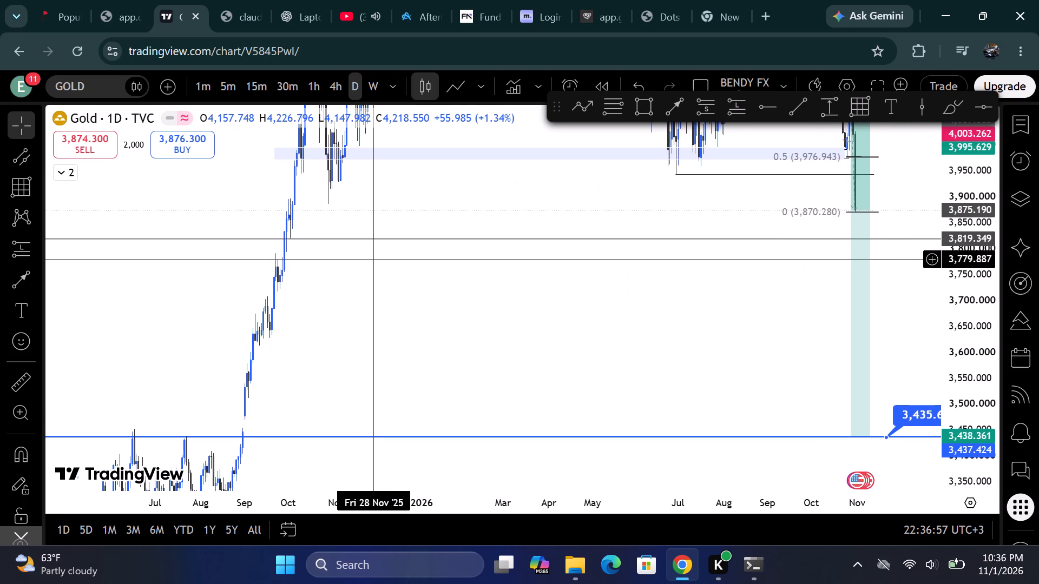
pyautogui.moveTo(374, 259); pyautogui.dragTo(317, 342)
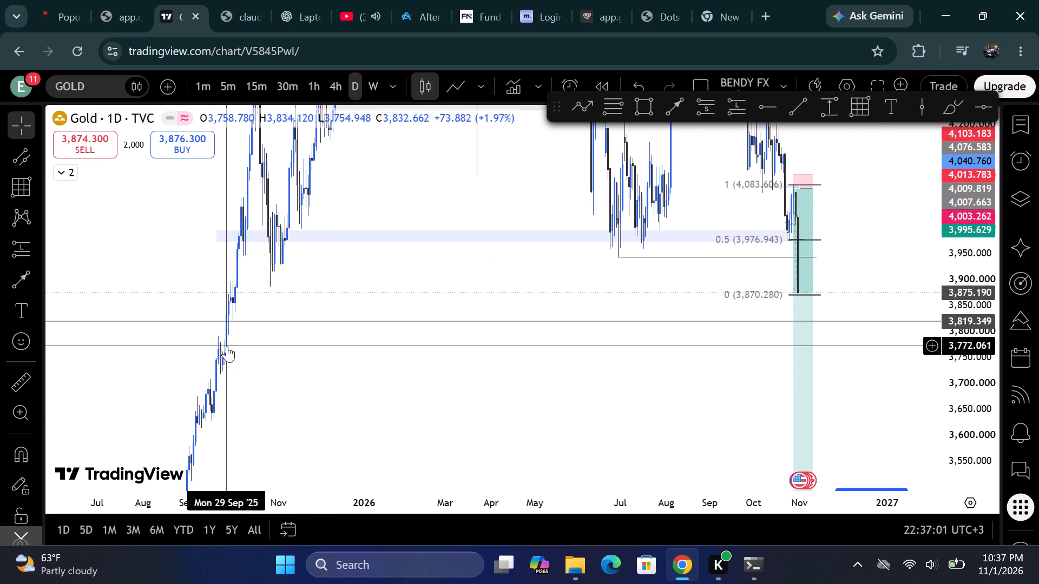
# Set the gold chart to the 4-hour timeframe and examine the price history back to April 2025.
pyautogui.click(335, 81)
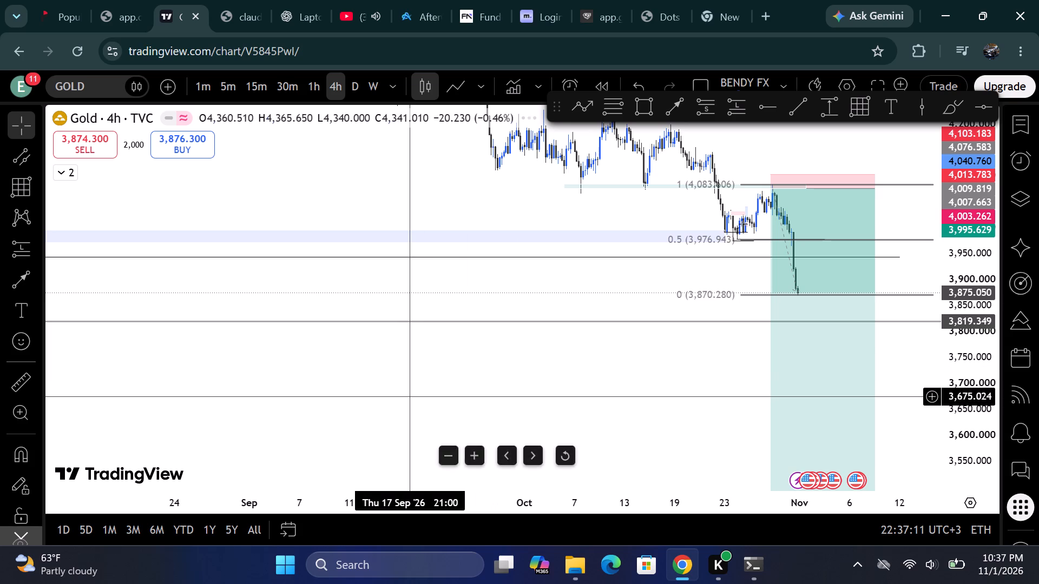
pyautogui.moveTo(258, 505); pyautogui.dragTo(428, 516)
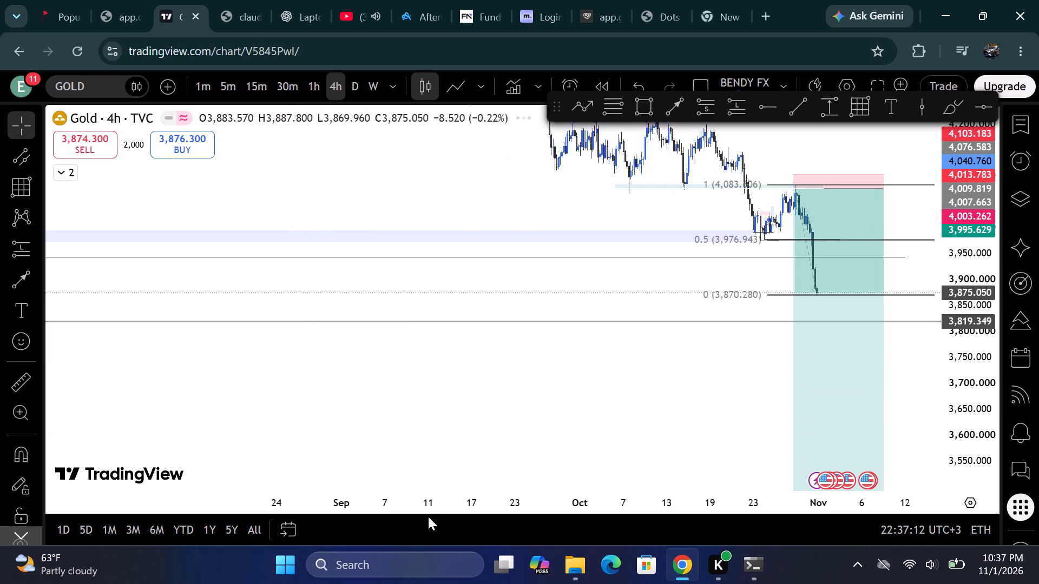
pyautogui.moveTo(428, 516); pyautogui.dragTo(902, 460)
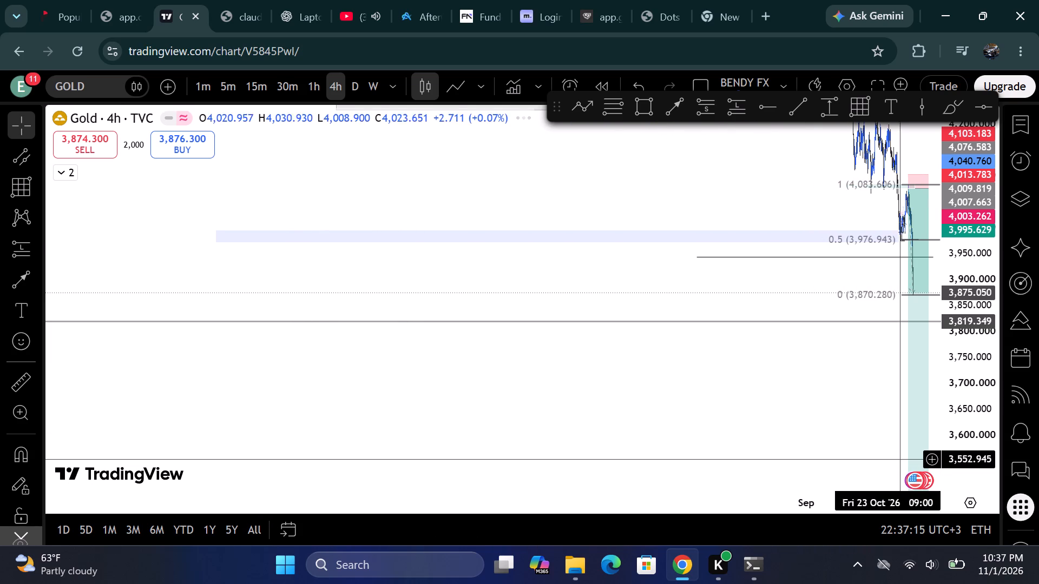
pyautogui.moveTo(902, 460); pyautogui.dragTo(903, 460)
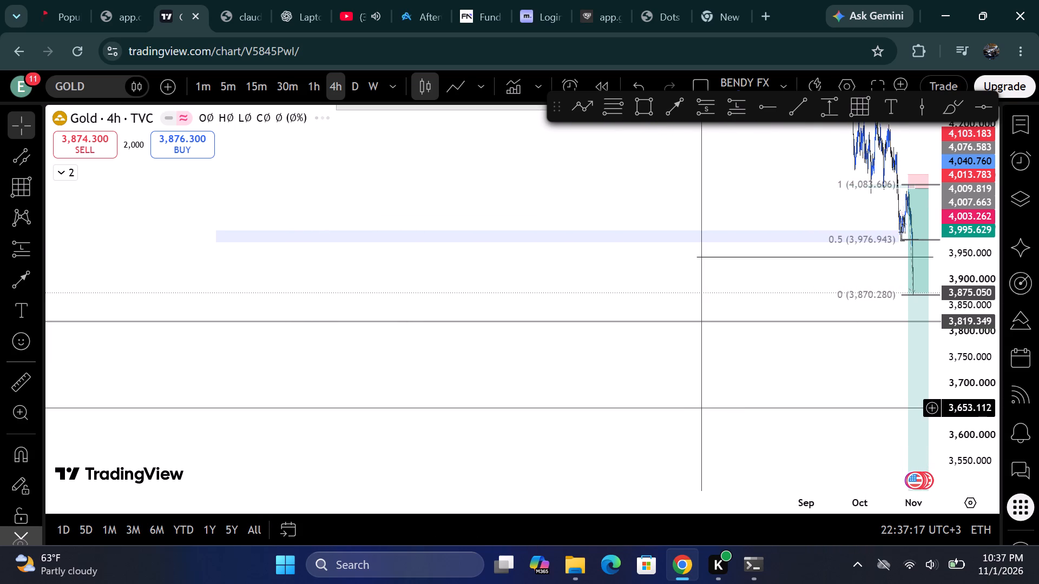
pyautogui.moveTo(448, 367); pyautogui.dragTo(740, 367)
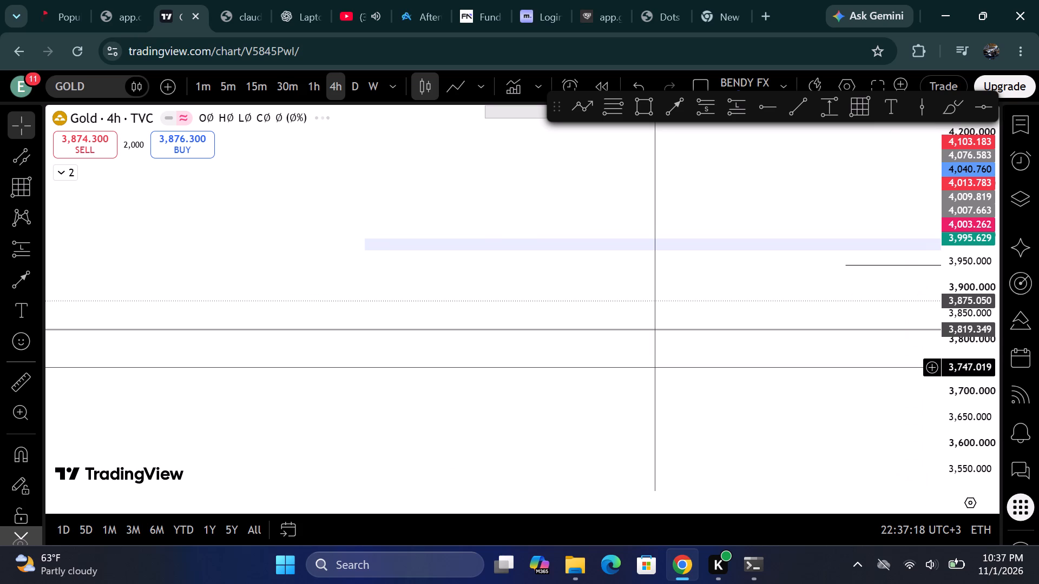
pyautogui.moveTo(740, 367); pyautogui.dragTo(747, 367)
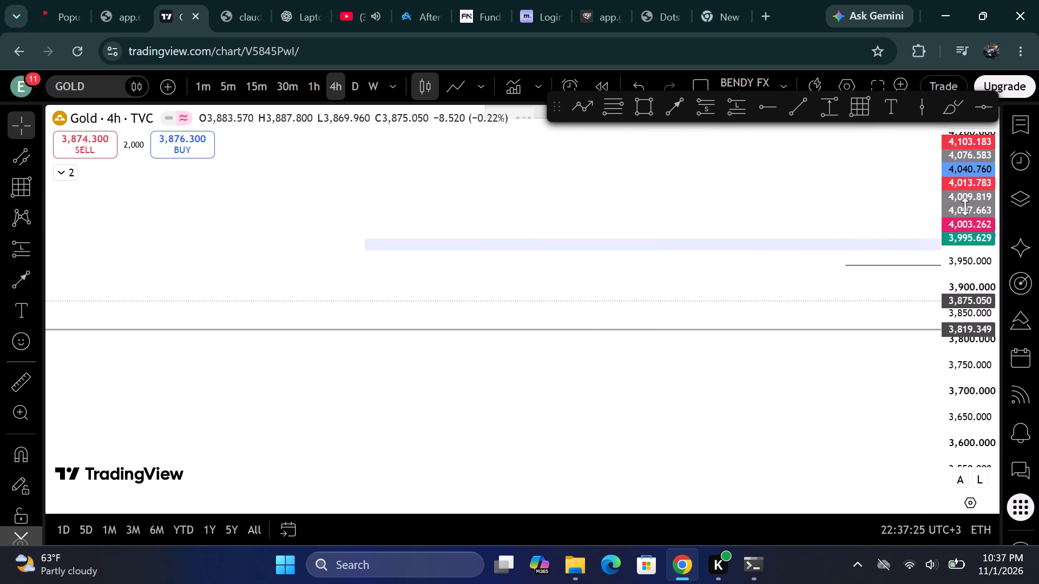
pyautogui.moveTo(961, 229); pyautogui.dragTo(917, 395)
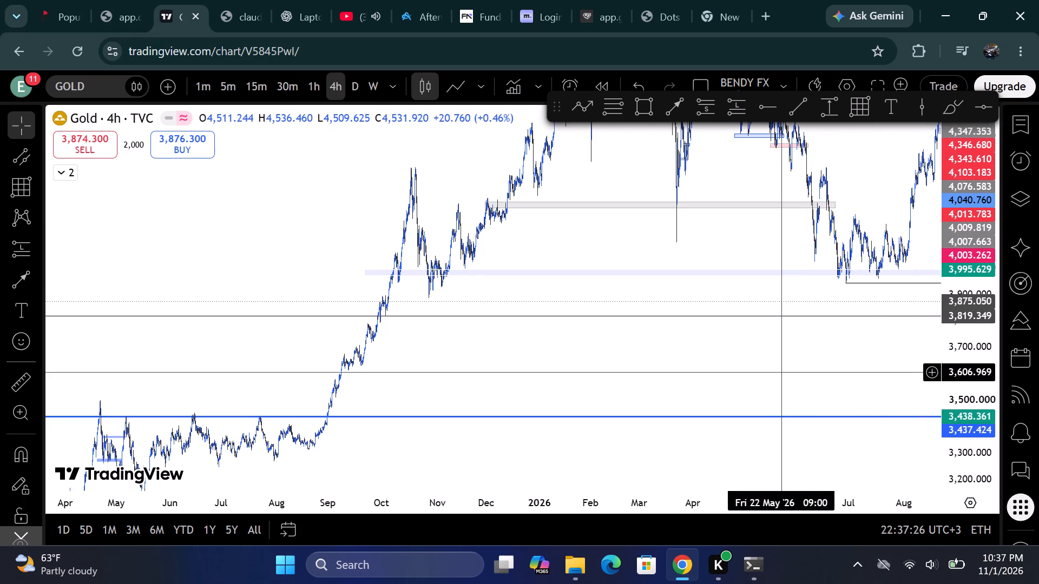
pyautogui.moveTo(508, 383); pyautogui.dragTo(662, 342)
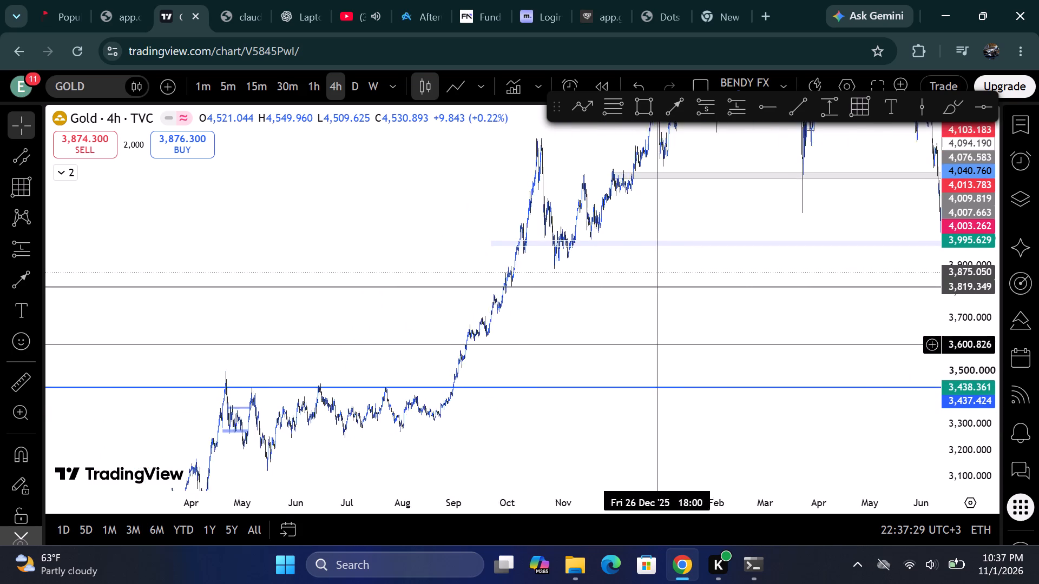
pyautogui.moveTo(662, 342); pyautogui.dragTo(766, 334)
# Examine gold's September to November 2025 rally and pullback in detail around the 3,819.349 line and the shaded zone above it.
pyautogui.moveTo(637, 503); pyautogui.dragTo(483, 508)
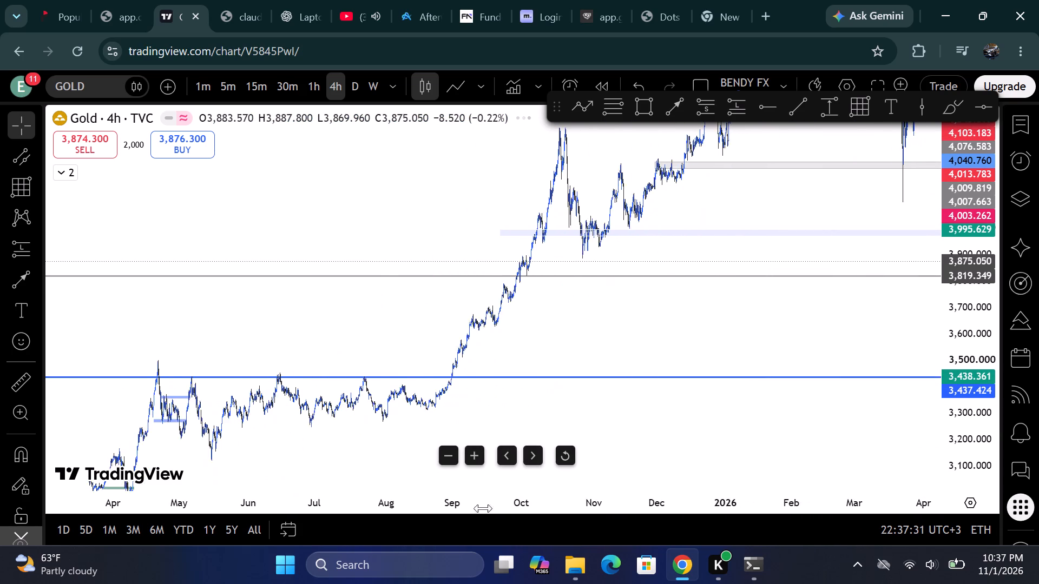
pyautogui.moveTo(483, 508); pyautogui.dragTo(293, 502)
pyautogui.moveTo(312, 323); pyautogui.dragTo(534, 336)
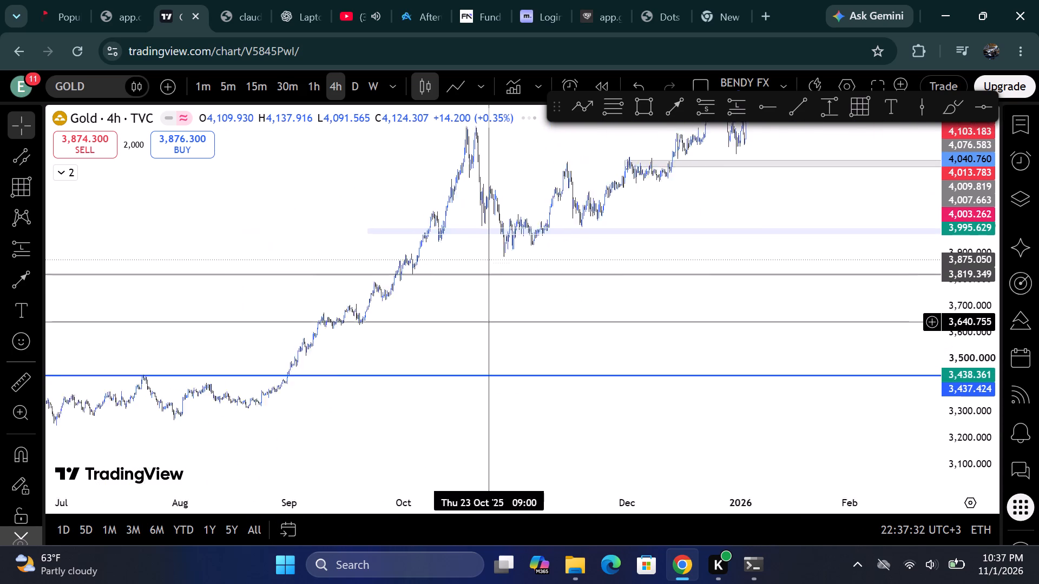
pyautogui.moveTo(534, 336); pyautogui.dragTo(538, 337)
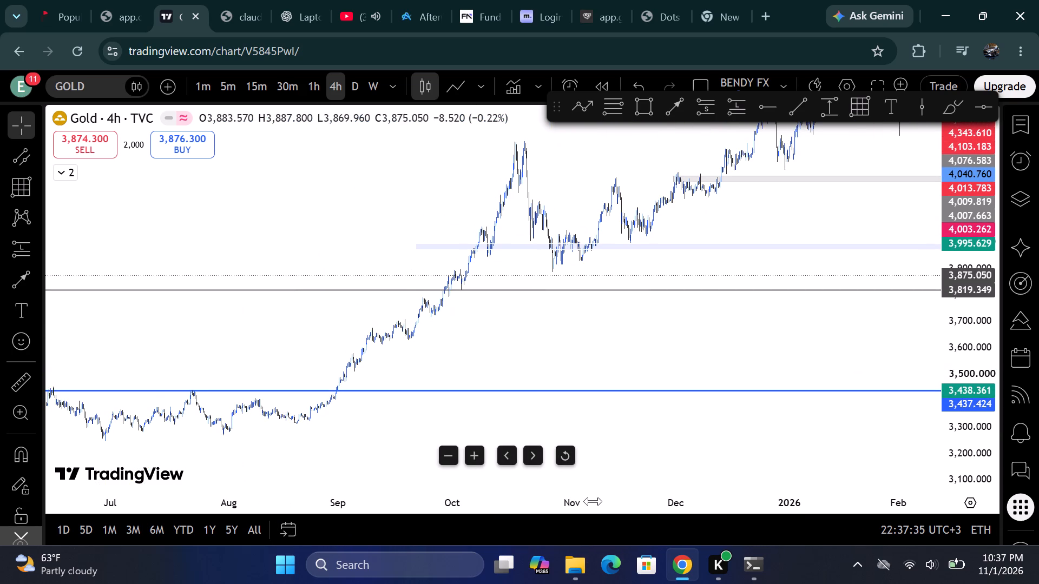
pyautogui.moveTo(580, 506); pyautogui.dragTo(282, 486)
pyautogui.moveTo(378, 333); pyautogui.dragTo(628, 343)
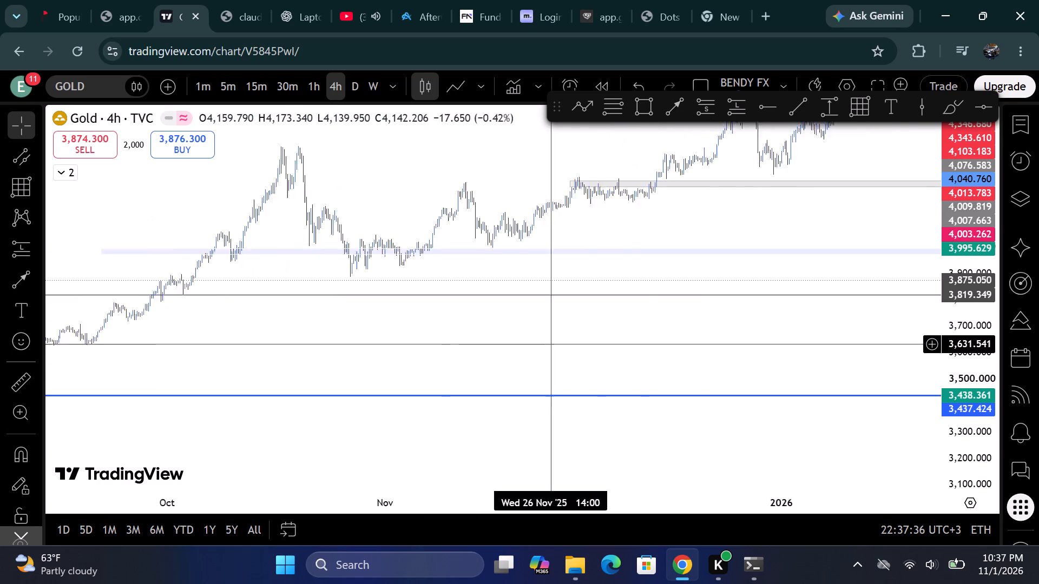
pyautogui.moveTo(628, 343); pyautogui.dragTo(708, 346)
pyautogui.moveTo(607, 355); pyautogui.dragTo(887, 280)
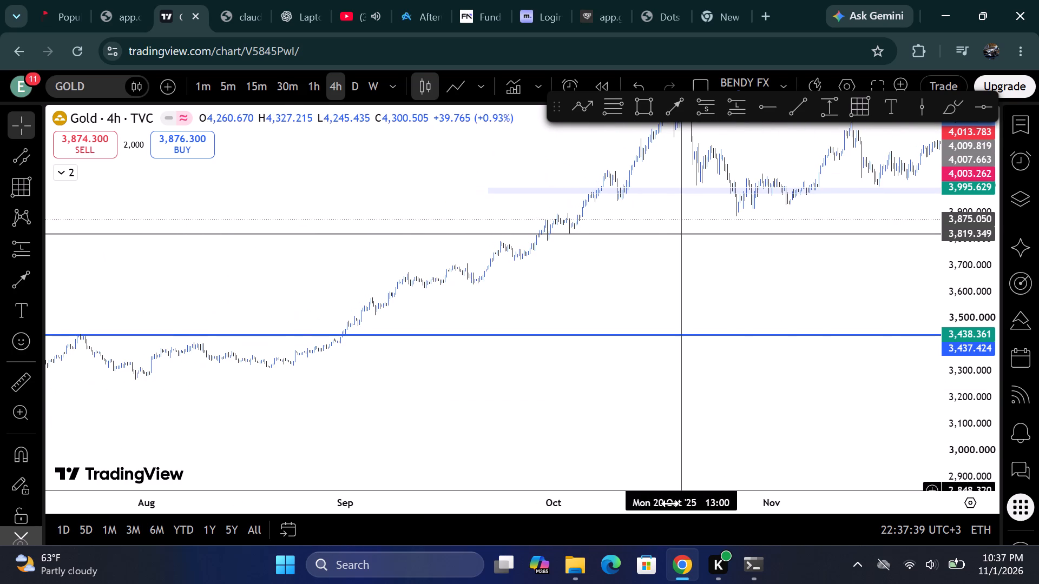
pyautogui.moveTo(659, 508); pyautogui.dragTo(489, 525)
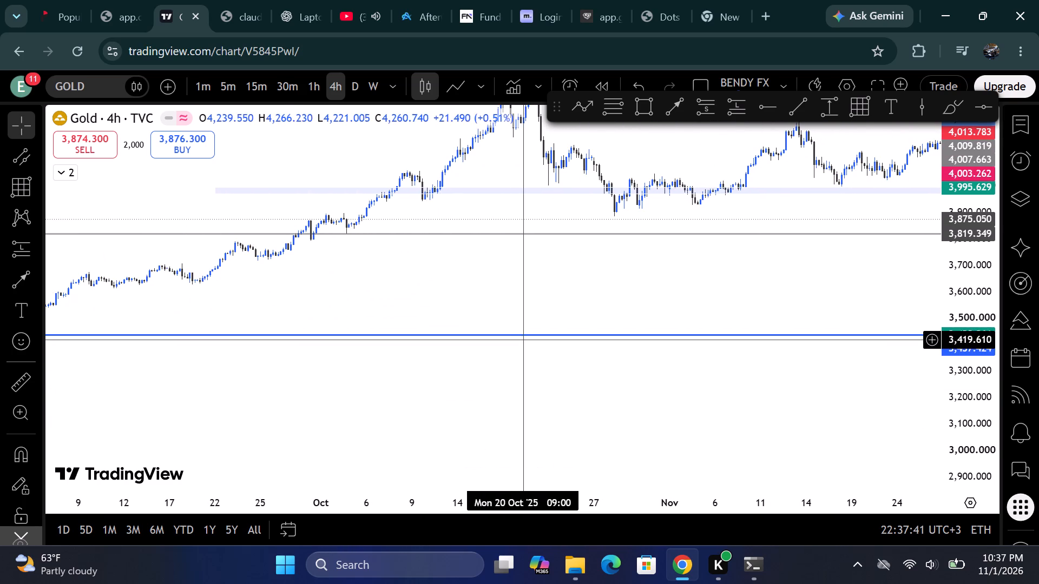
pyautogui.moveTo(528, 285); pyautogui.dragTo(477, 409)
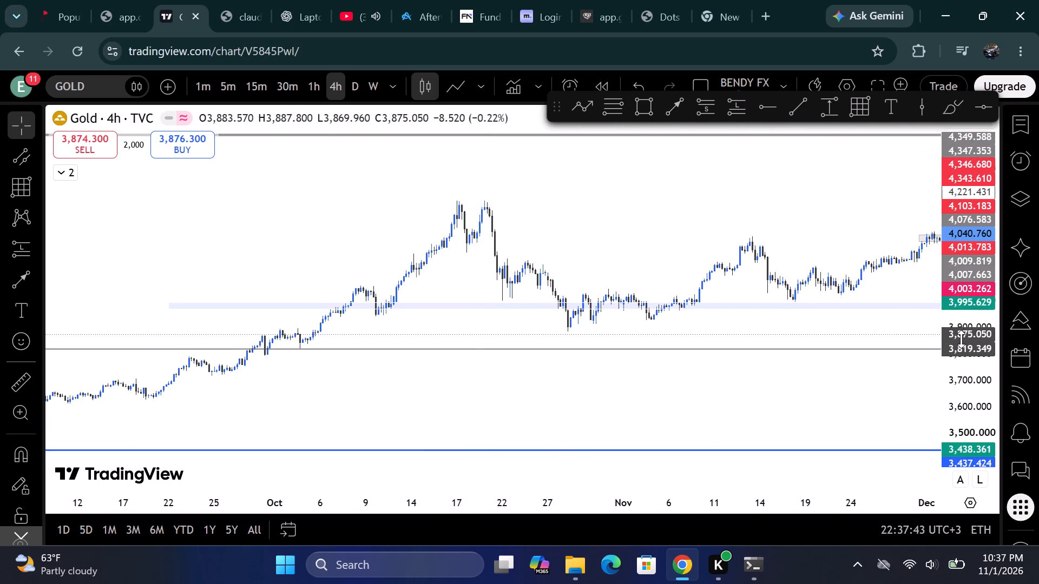
pyautogui.moveTo(957, 326); pyautogui.dragTo(879, 160)
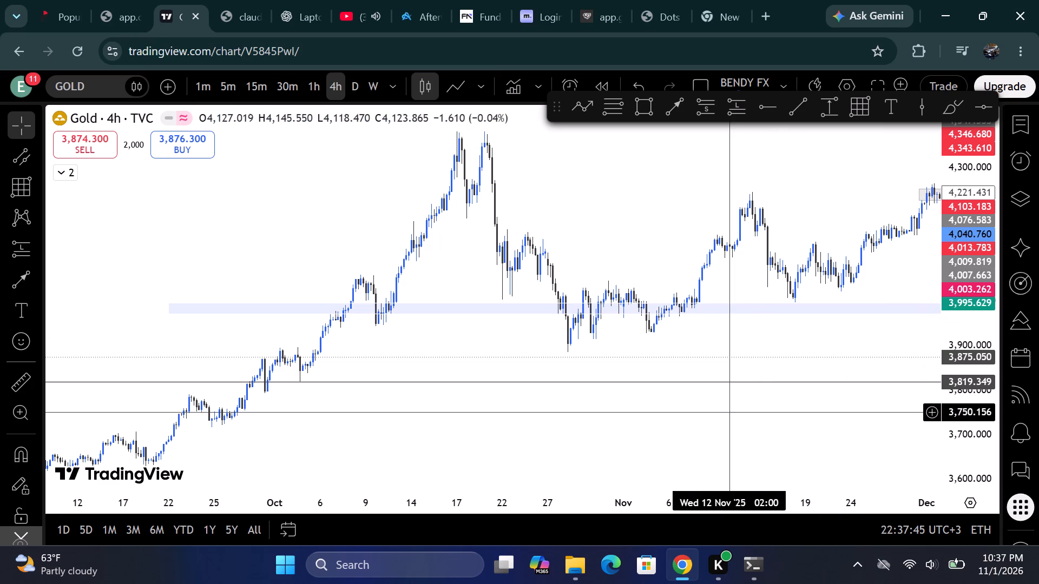
pyautogui.moveTo(653, 425); pyautogui.dragTo(596, 342)
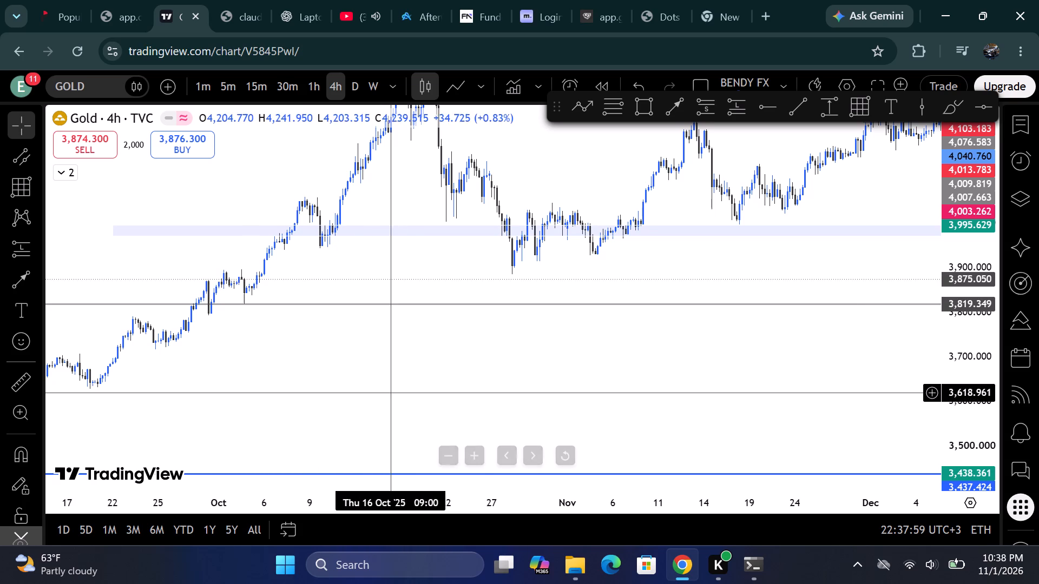
pyautogui.moveTo(419, 402); pyautogui.dragTo(624, 394)
pyautogui.moveTo(525, 507); pyautogui.dragTo(418, 503)
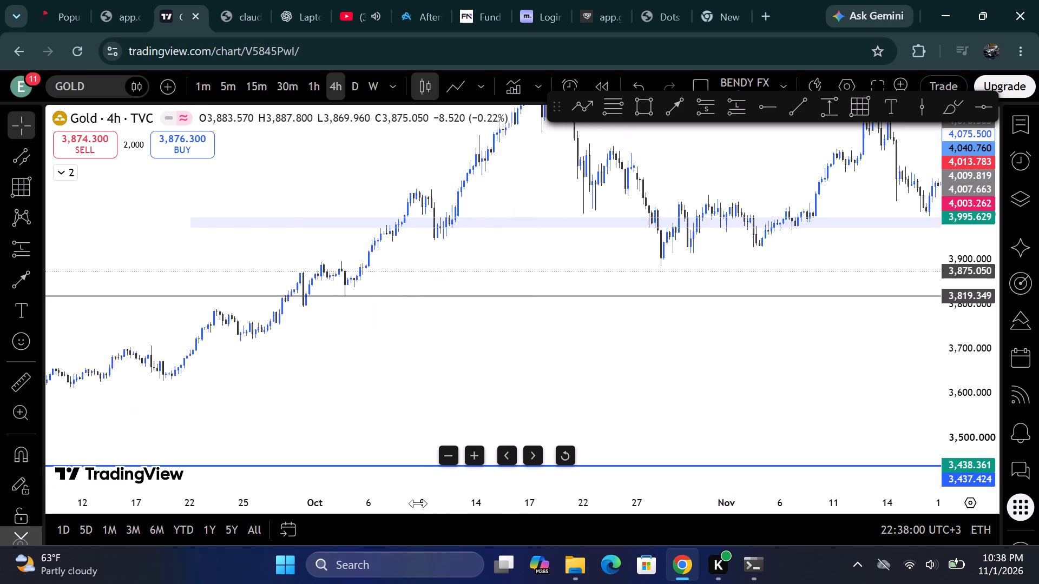
pyautogui.moveTo(418, 503); pyautogui.dragTo(405, 502)
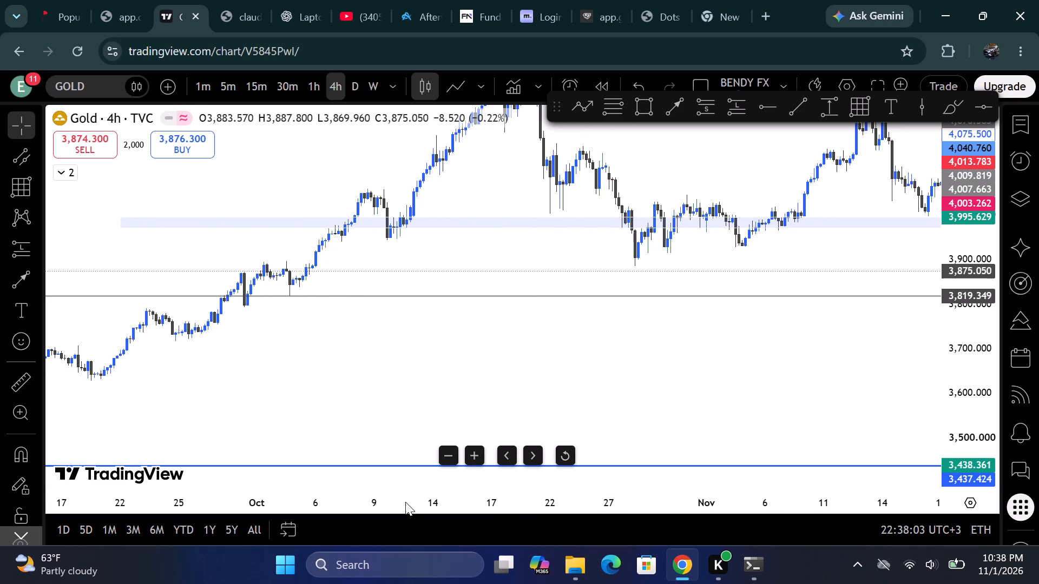
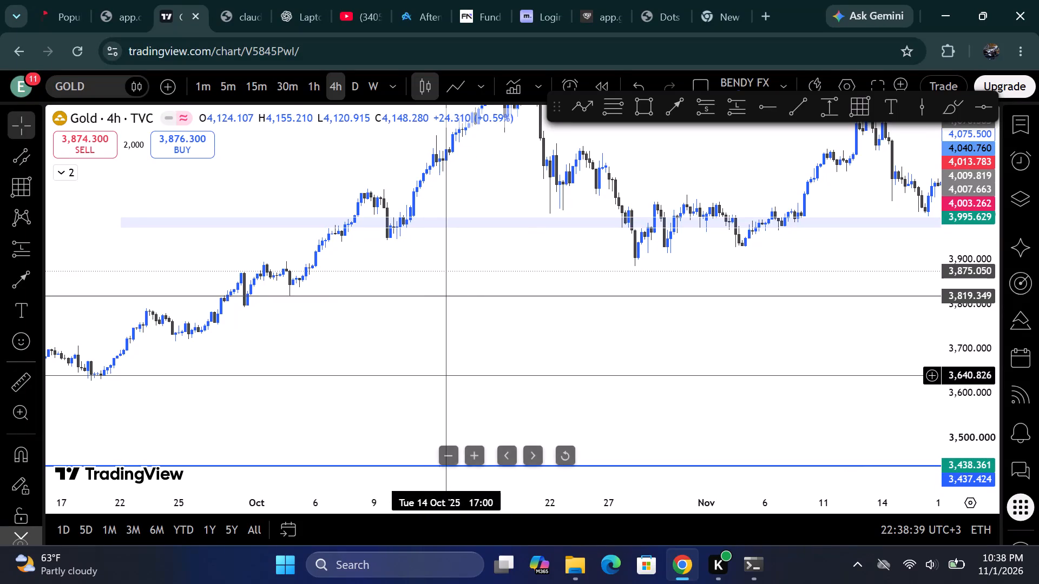
# Trace gold's 4-hour price history forward from October 2025 to October 2026 against the shaded zone and the 3,819.349 line.
pyautogui.moveTo(401, 344); pyautogui.dragTo(360, 399)
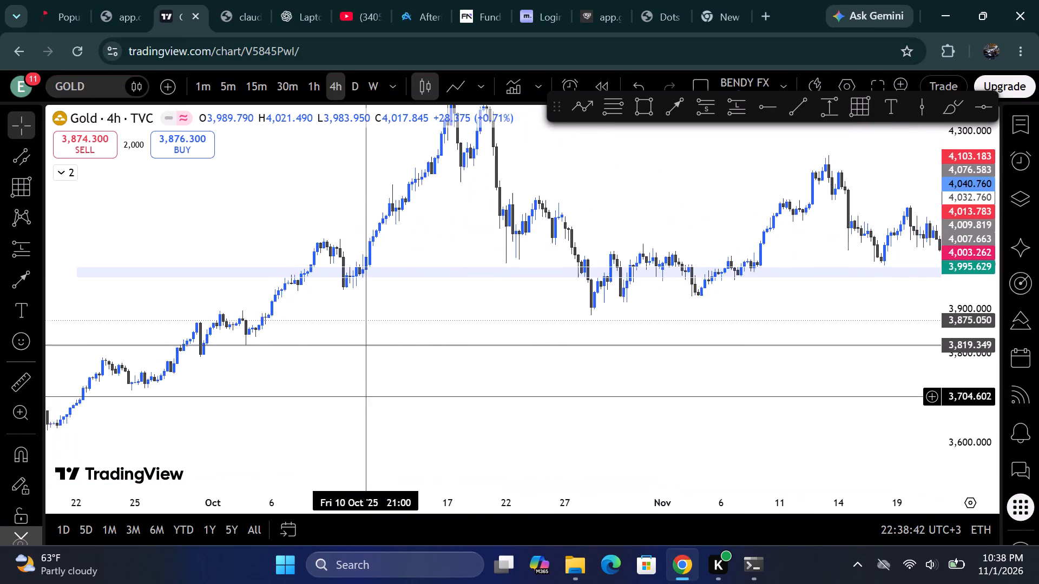
pyautogui.moveTo(360, 399); pyautogui.dragTo(342, 431)
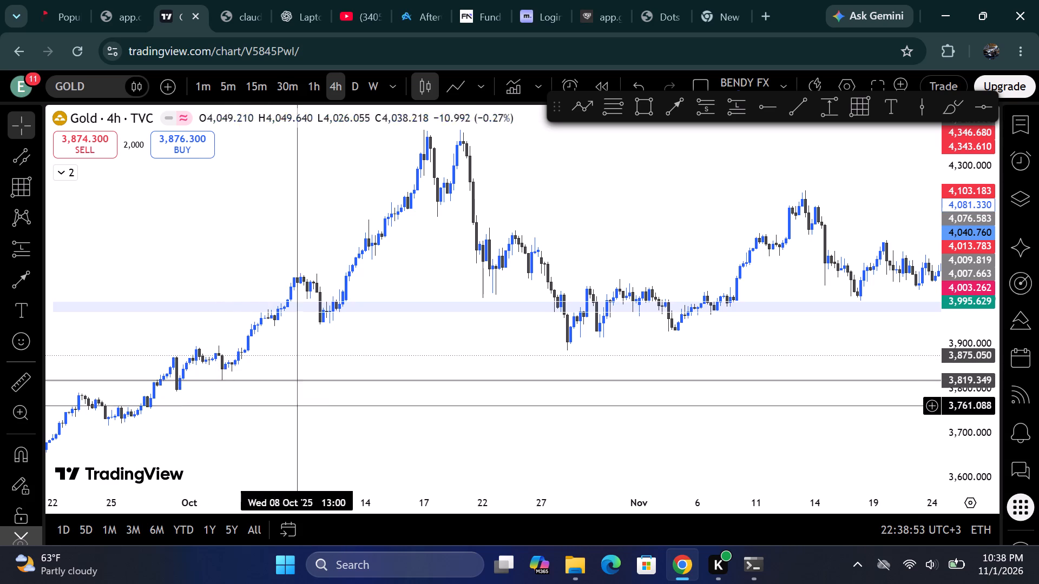
pyautogui.moveTo(319, 410); pyautogui.dragTo(186, 386)
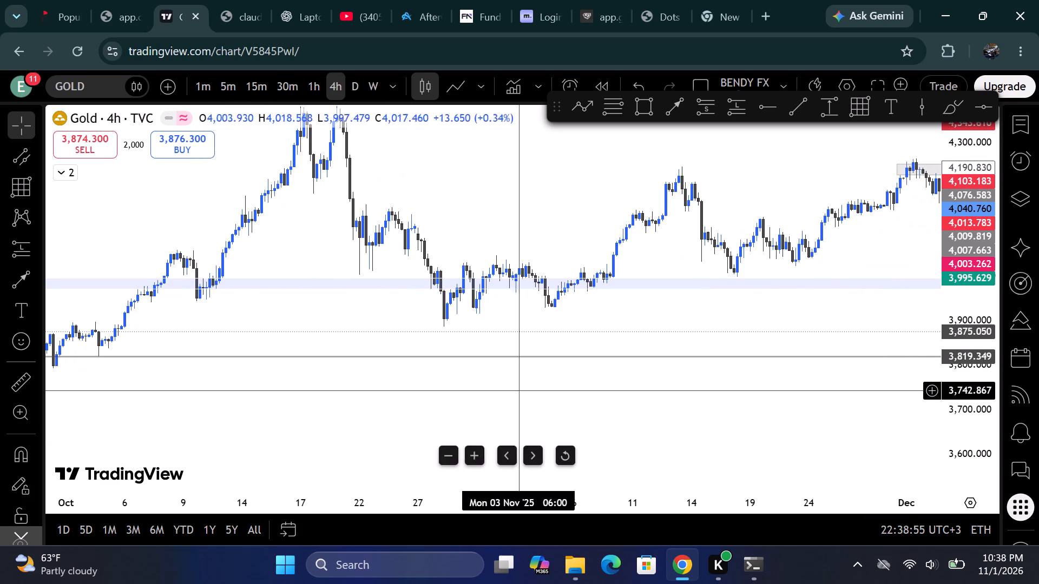
pyautogui.moveTo(728, 394); pyautogui.dragTo(330, 327)
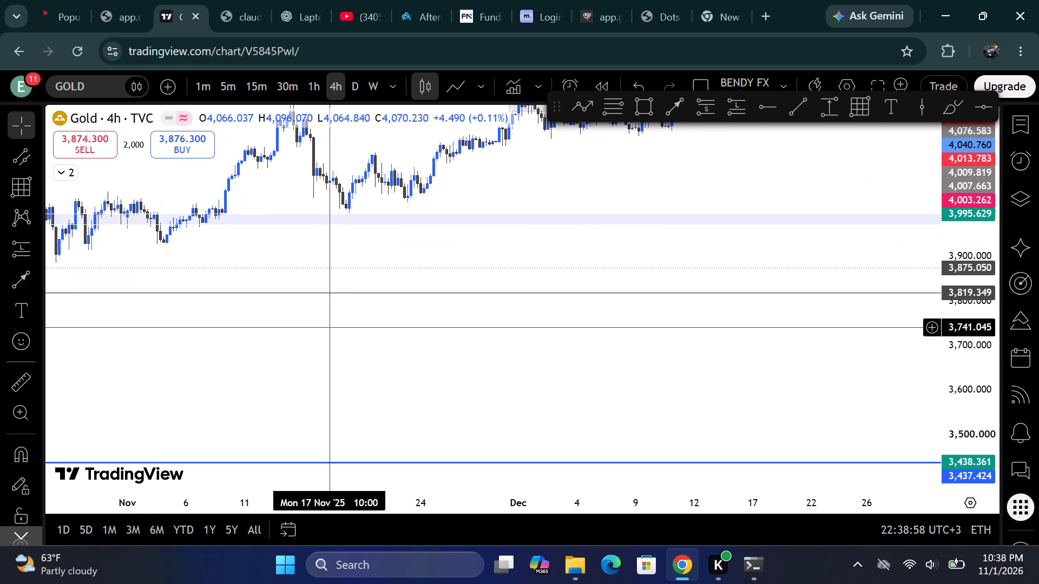
pyautogui.moveTo(748, 354); pyautogui.dragTo(399, 327)
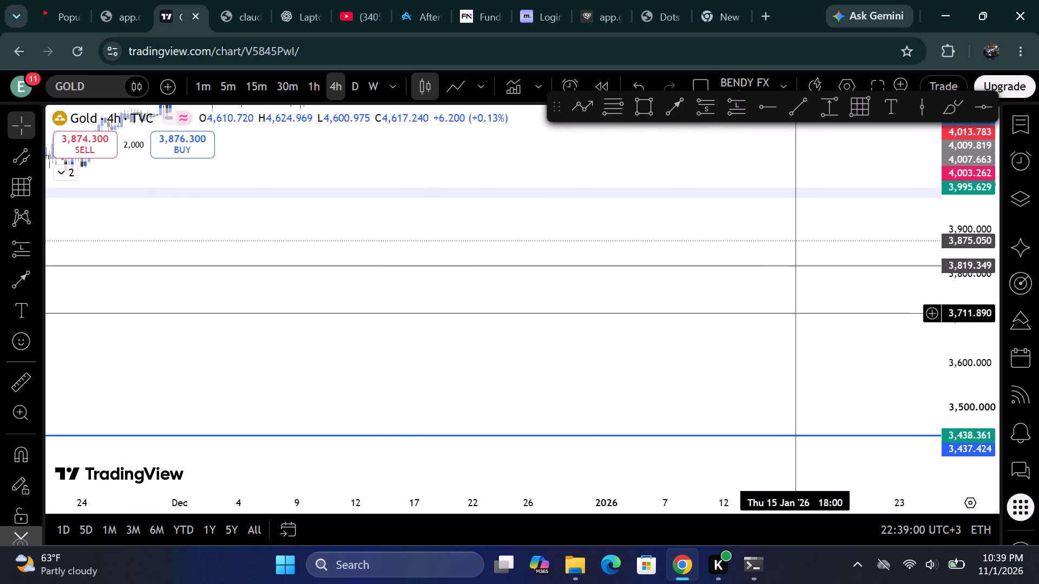
pyautogui.moveTo(786, 315); pyautogui.dragTo(389, 335)
pyautogui.moveTo(833, 336); pyautogui.dragTo(478, 301)
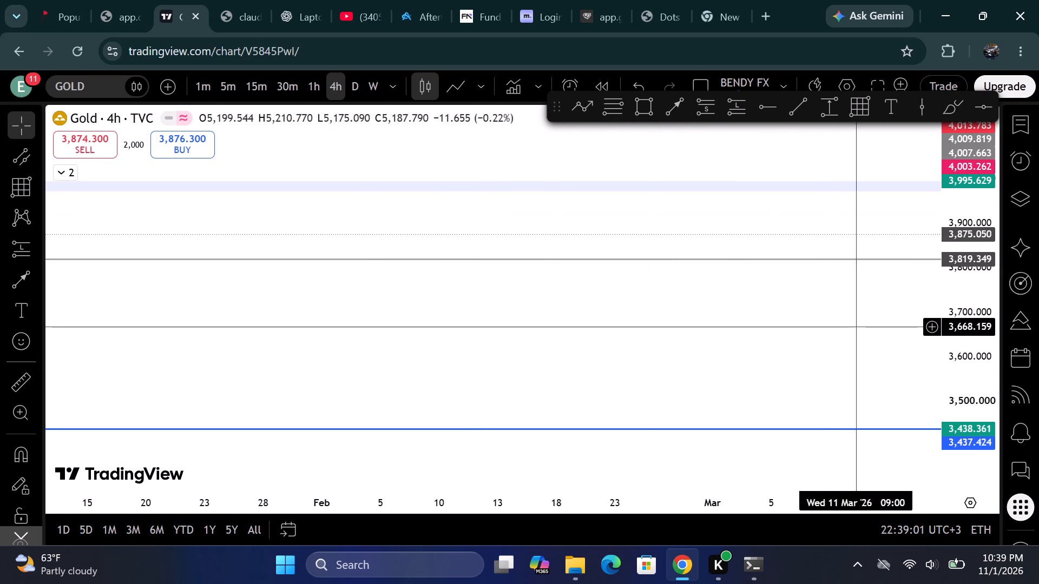
pyautogui.moveTo(773, 323); pyautogui.dragTo(487, 313)
pyautogui.moveTo(738, 359); pyautogui.dragTo(296, 412)
pyautogui.moveTo(613, 405); pyautogui.dragTo(470, 370)
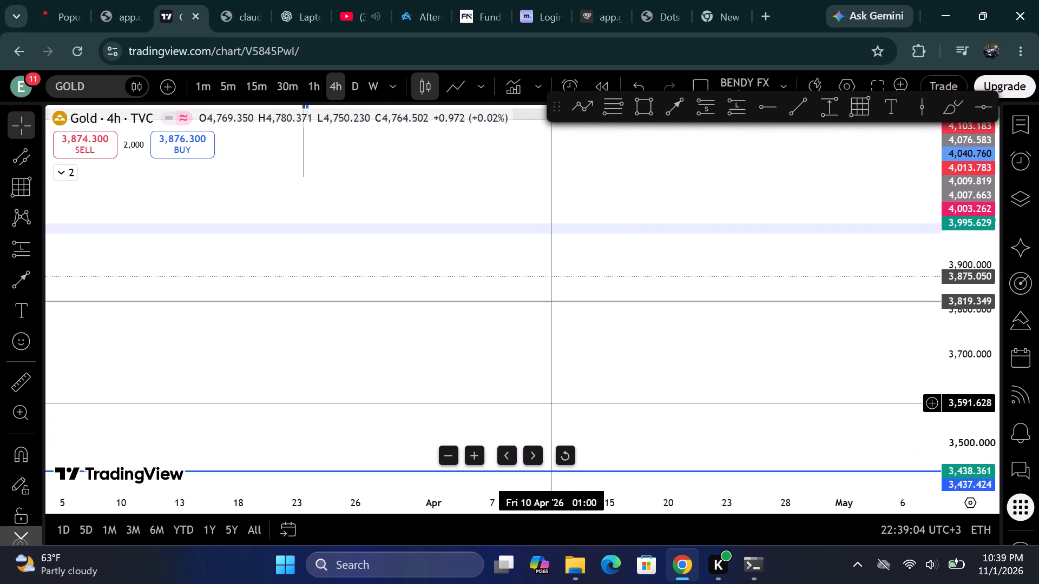
pyautogui.moveTo(470, 370); pyautogui.dragTo(334, 345)
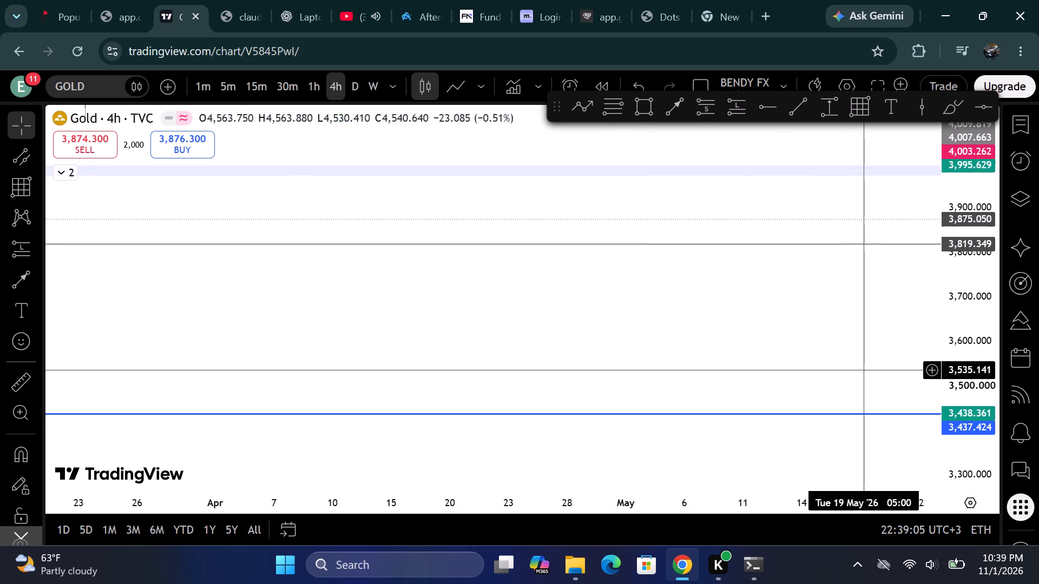
pyautogui.moveTo(860, 370); pyautogui.dragTo(522, 404)
pyautogui.moveTo(652, 369); pyautogui.dragTo(352, 360)
pyautogui.moveTo(698, 335); pyautogui.dragTo(347, 340)
pyautogui.moveTo(744, 344); pyautogui.dragTo(576, 363)
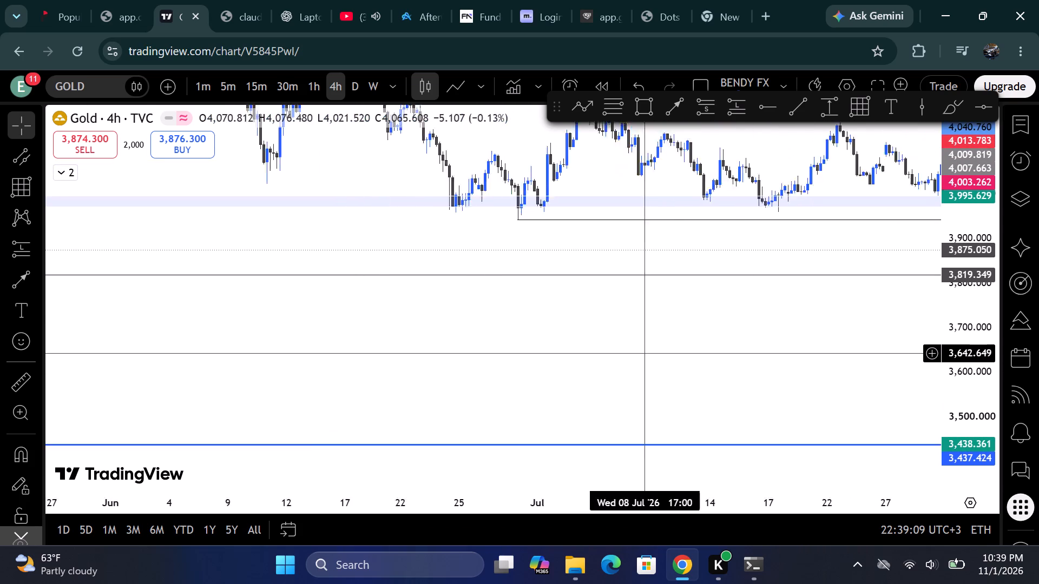
pyautogui.moveTo(576, 363); pyautogui.dragTo(373, 357)
pyautogui.moveTo(714, 350); pyautogui.dragTo(423, 327)
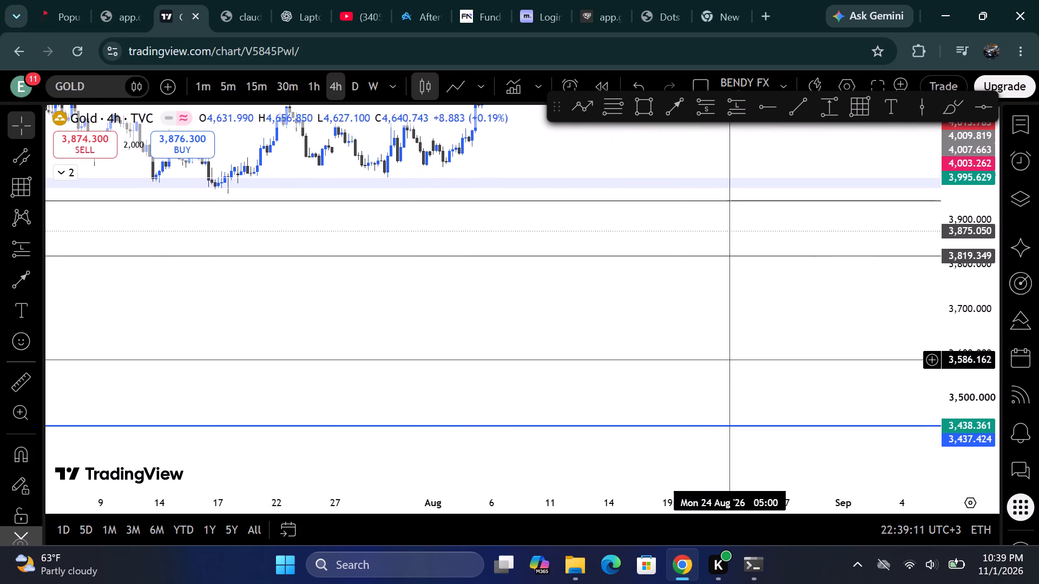
pyautogui.moveTo(713, 354); pyautogui.dragTo(411, 359)
pyautogui.moveTo(882, 303); pyautogui.dragTo(535, 355)
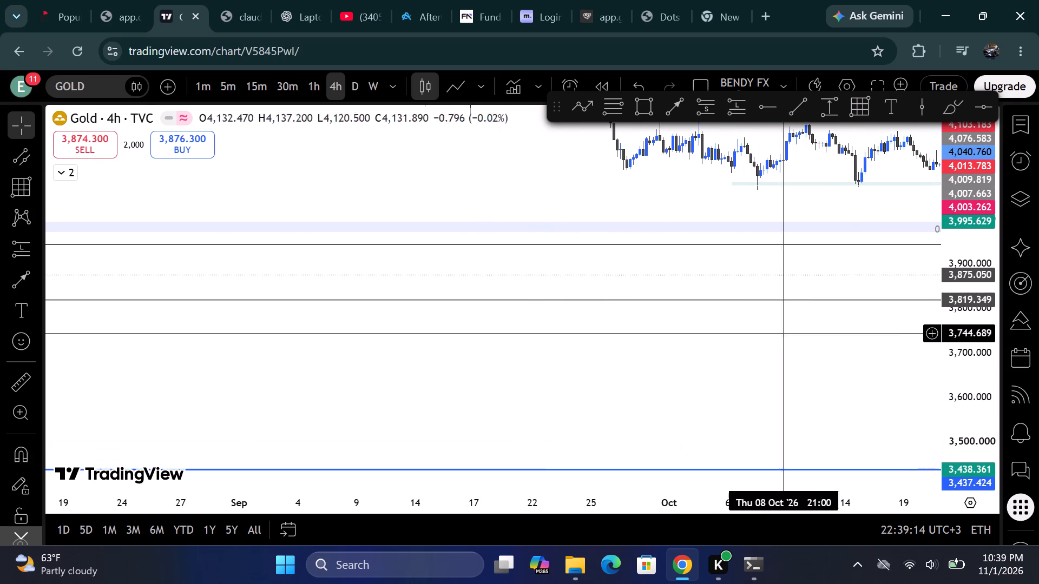
pyautogui.moveTo(944, 359); pyautogui.dragTo(658, 369)
pyautogui.moveTo(748, 348); pyautogui.dragTo(619, 359)
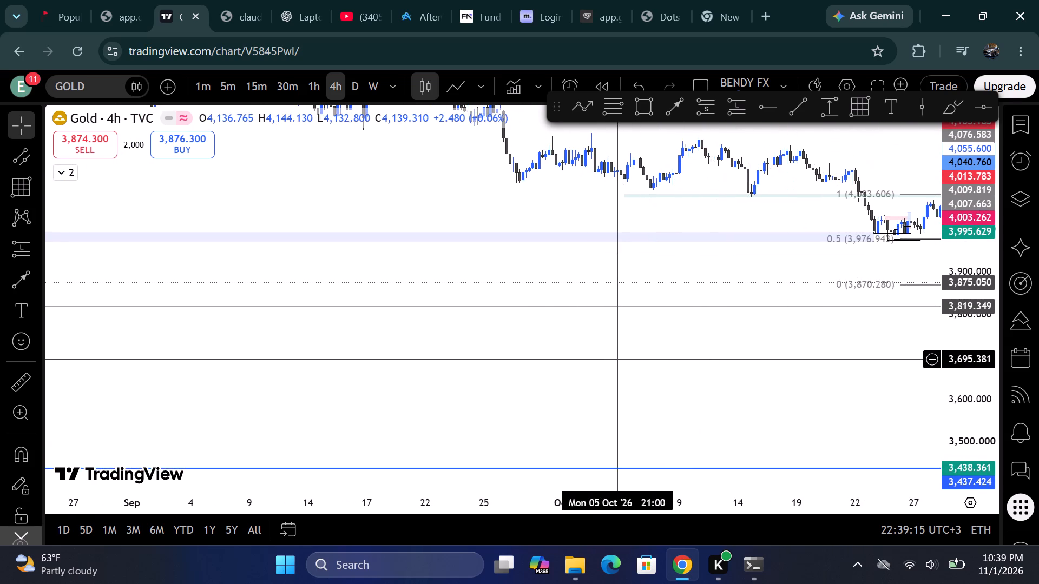
# Examine gold's late-October 2026 drop at an enlarged price scale, around the short position, retracement levels and the 3,819.349 line.
pyautogui.click(619, 359)
pyautogui.moveTo(697, 375); pyautogui.dragTo(388, 364)
pyautogui.moveTo(495, 386); pyautogui.dragTo(366, 398)
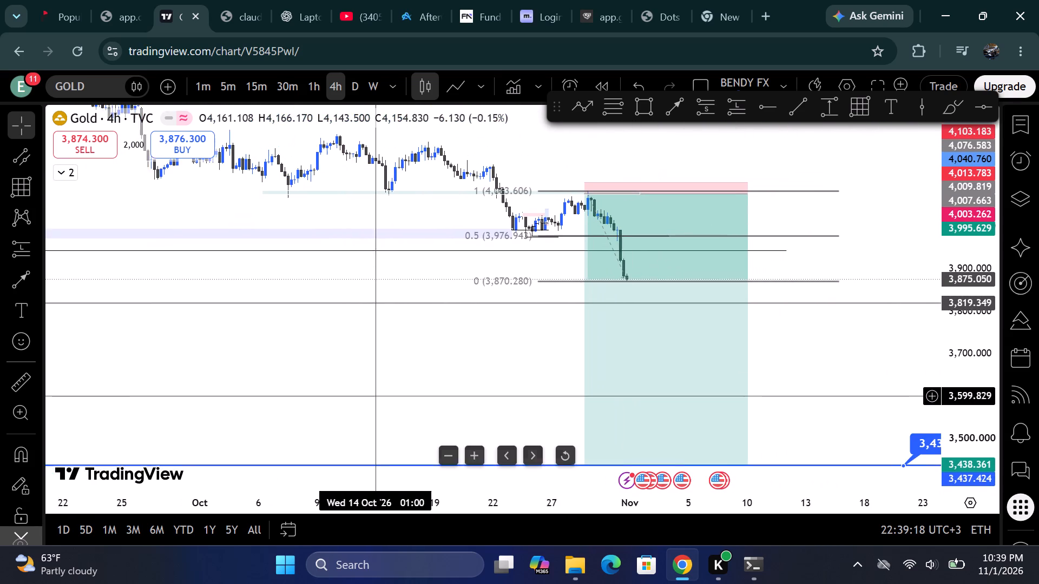
pyautogui.moveTo(366, 398); pyautogui.dragTo(366, 400)
pyautogui.moveTo(970, 370); pyautogui.dragTo(970, 292)
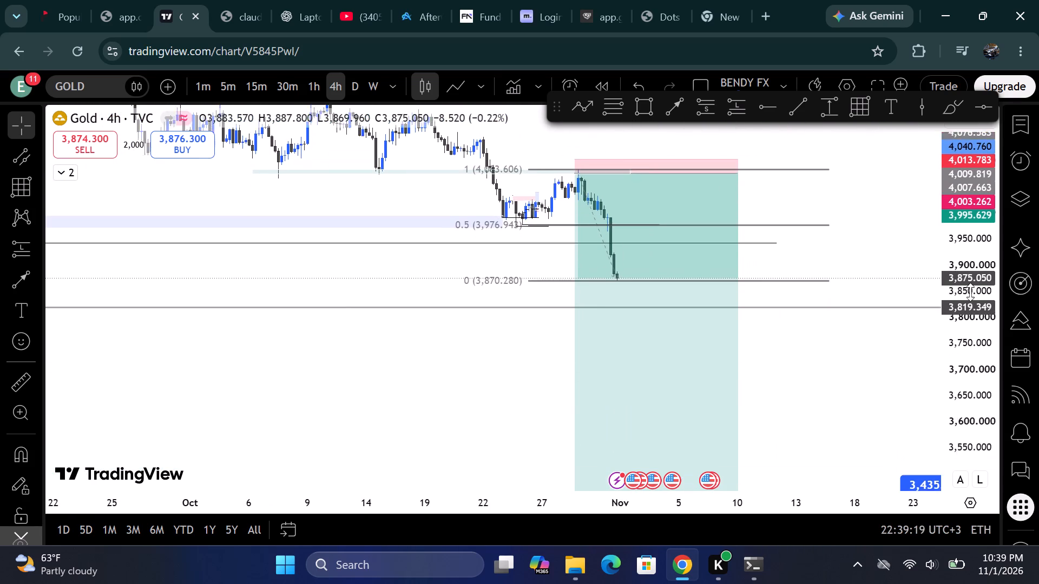
pyautogui.moveTo(970, 292); pyautogui.dragTo(956, 207)
pyautogui.moveTo(873, 192); pyautogui.dragTo(862, 285)
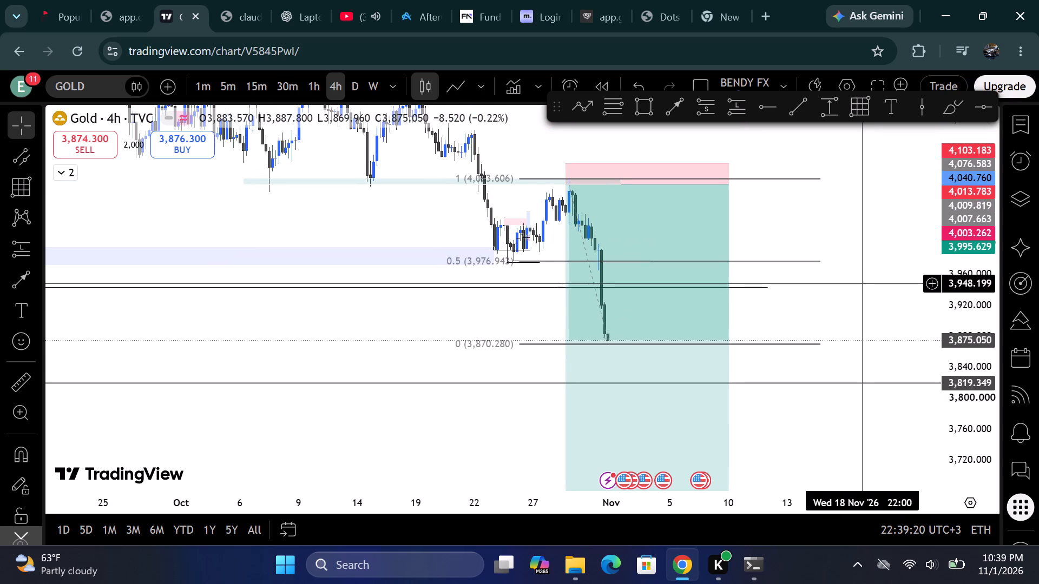
pyautogui.moveTo(862, 285); pyautogui.dragTo(861, 286)
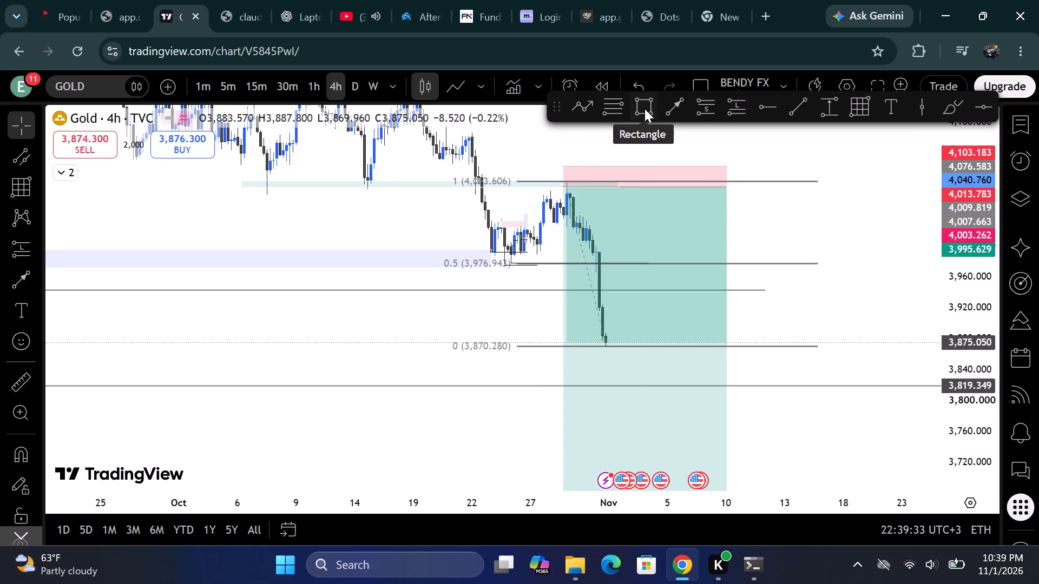
# Extend the end of the lavender zone between 3,971.764 and 3,995.587 forward in time to about 10 November 2026.
pyautogui.click(19, 155)
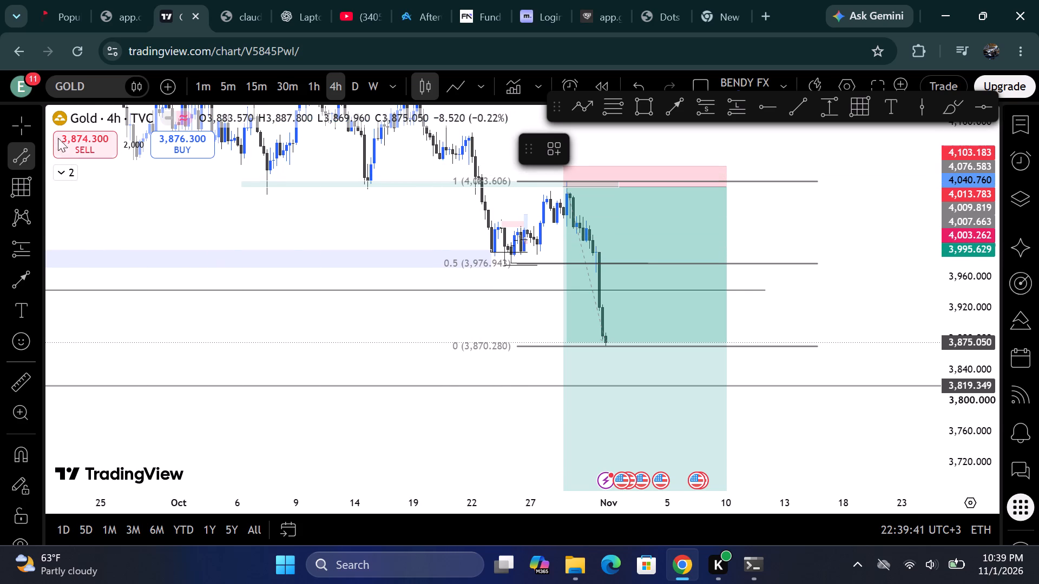
pyautogui.click(24, 116)
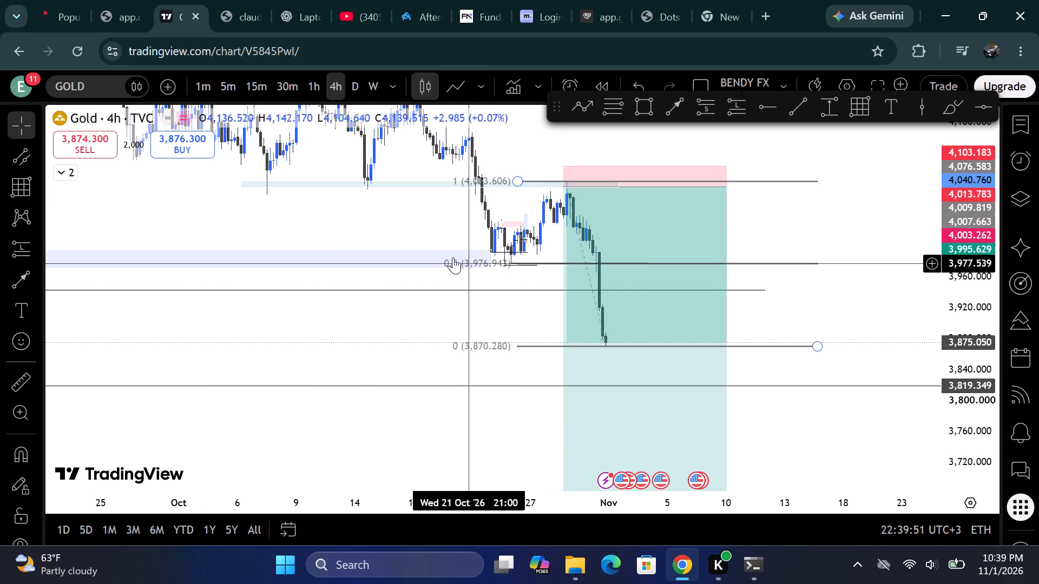
pyautogui.click(423, 257)
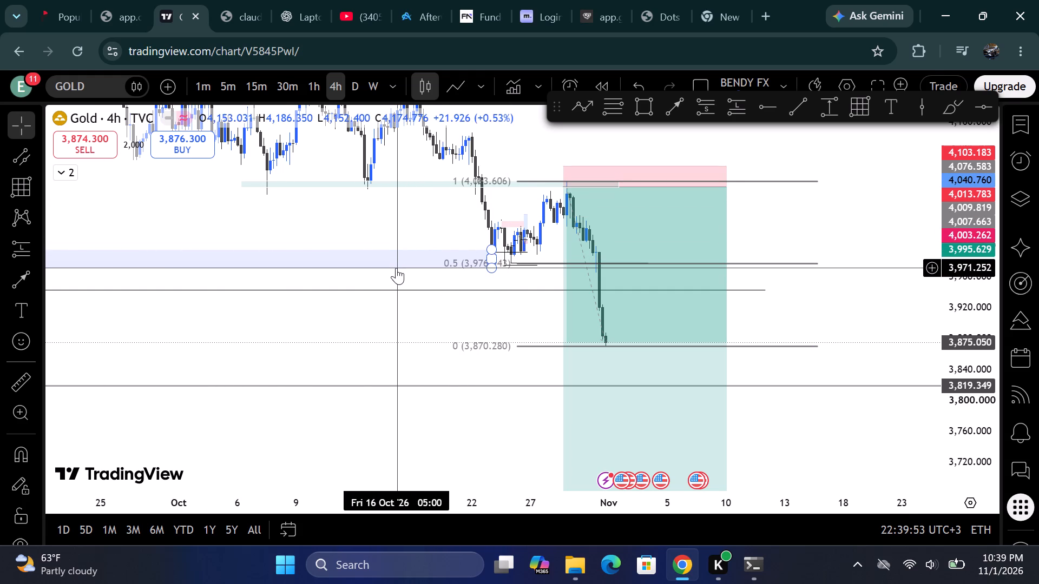
pyautogui.click(396, 268)
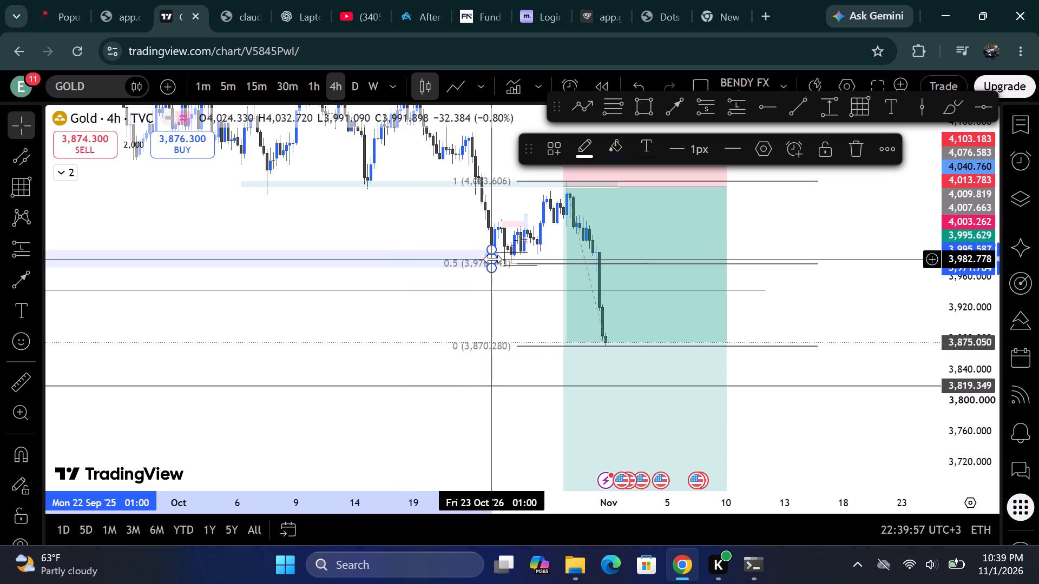
pyautogui.moveTo(494, 259); pyautogui.dragTo(588, 256)
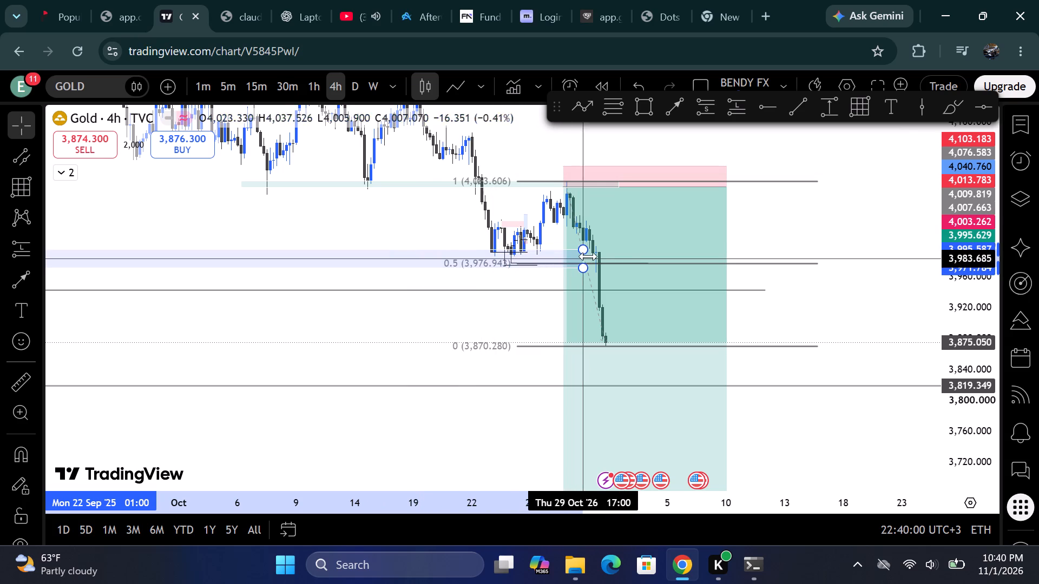
pyautogui.moveTo(588, 256); pyautogui.dragTo(705, 244)
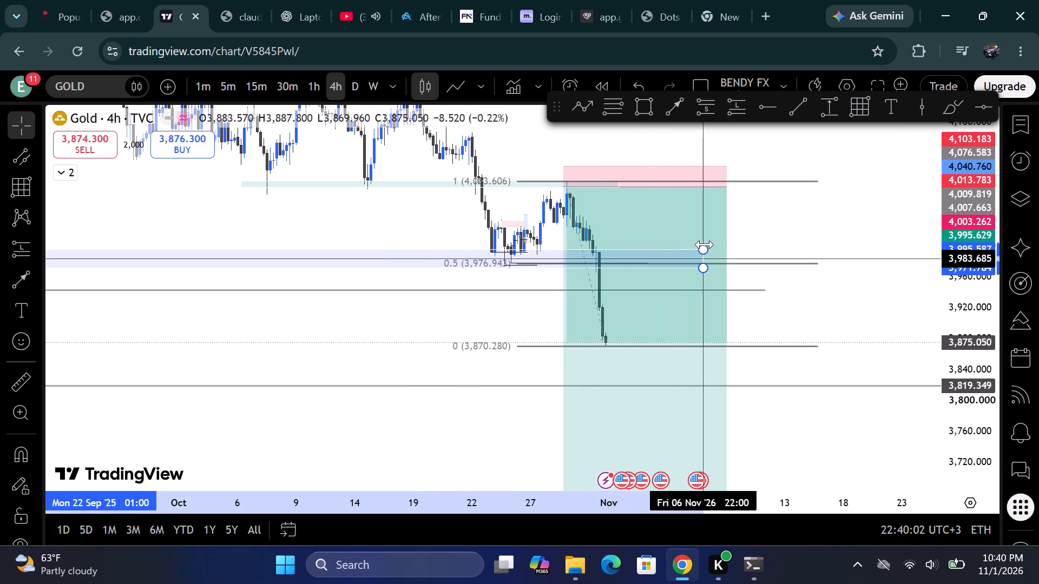
pyautogui.moveTo(705, 244); pyautogui.dragTo(740, 238)
pyautogui.click(773, 225)
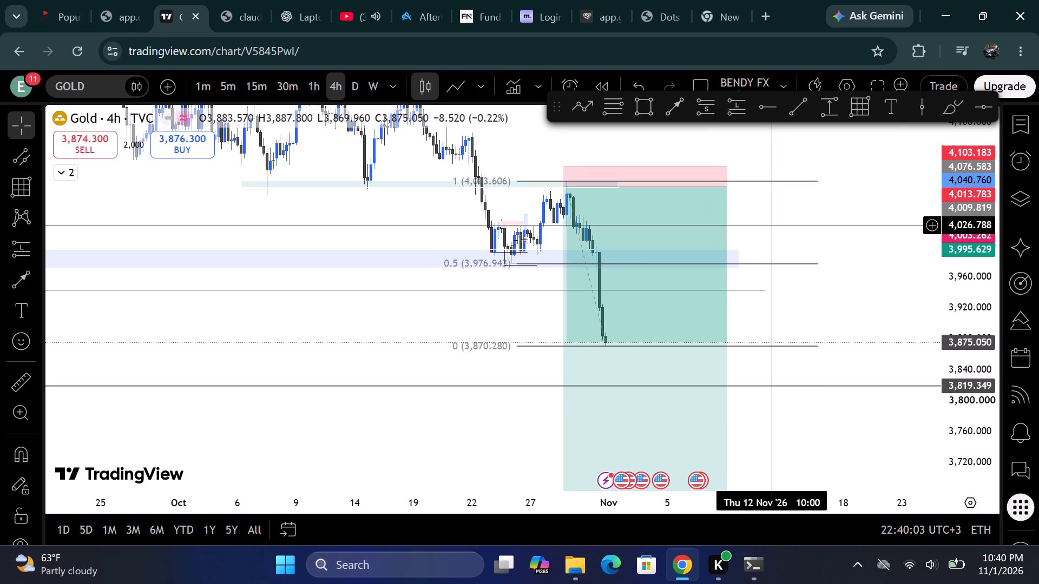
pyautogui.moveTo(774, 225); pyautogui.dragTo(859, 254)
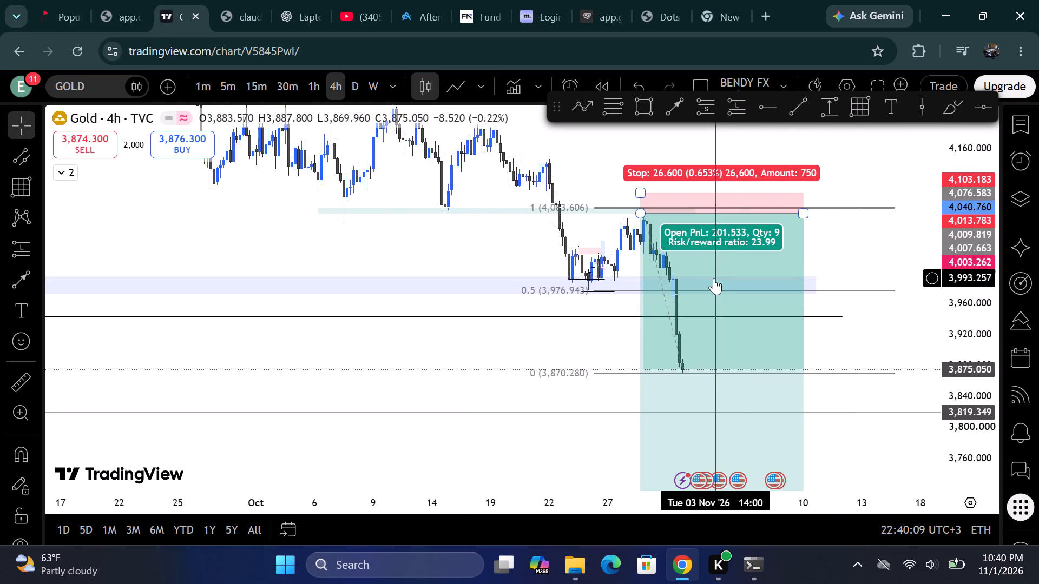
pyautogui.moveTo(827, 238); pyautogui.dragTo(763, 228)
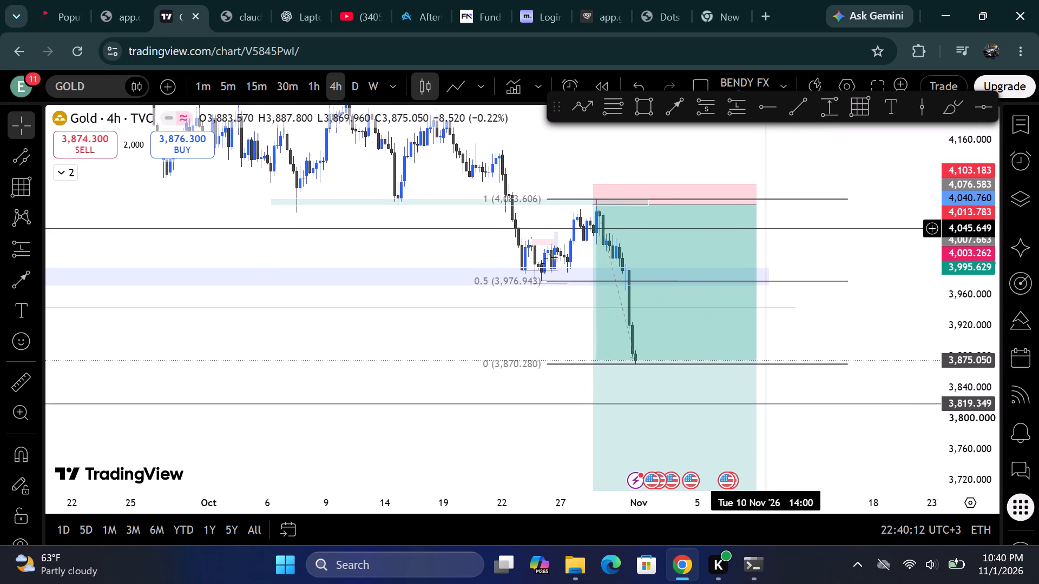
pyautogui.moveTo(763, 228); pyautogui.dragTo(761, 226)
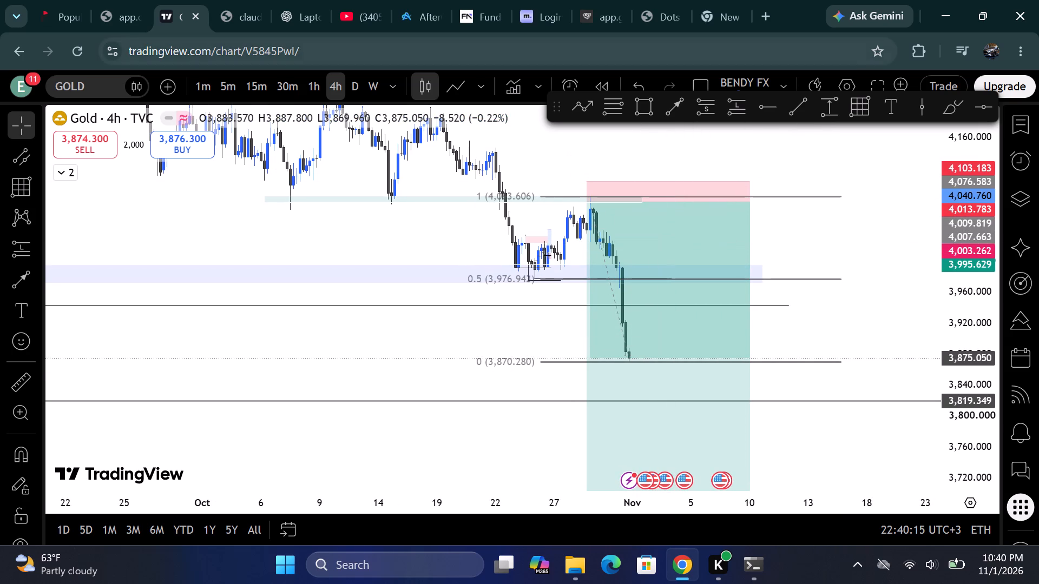
# Switch to the YouTube music mix.
pyautogui.click(362, 0)
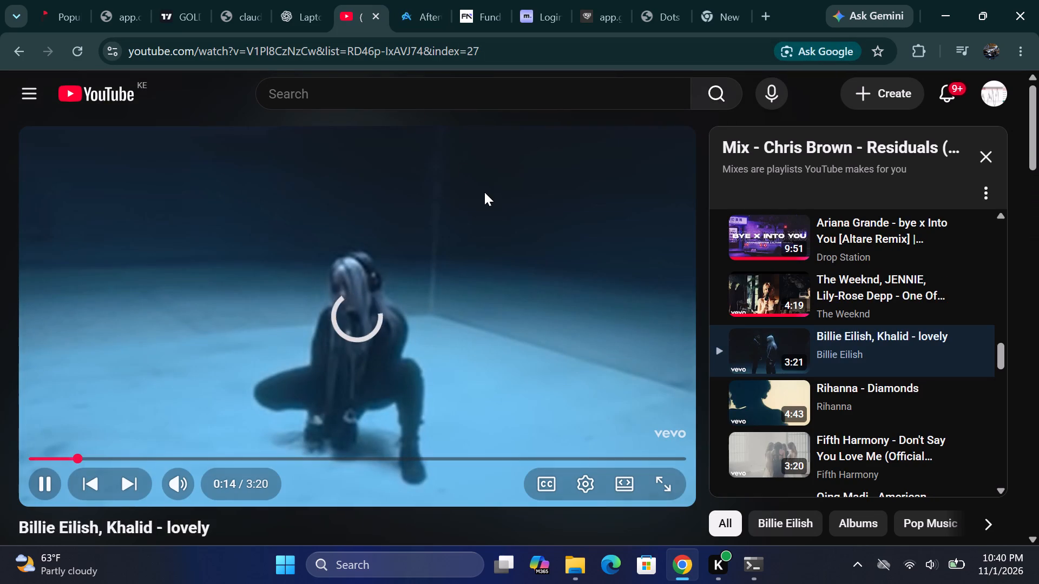
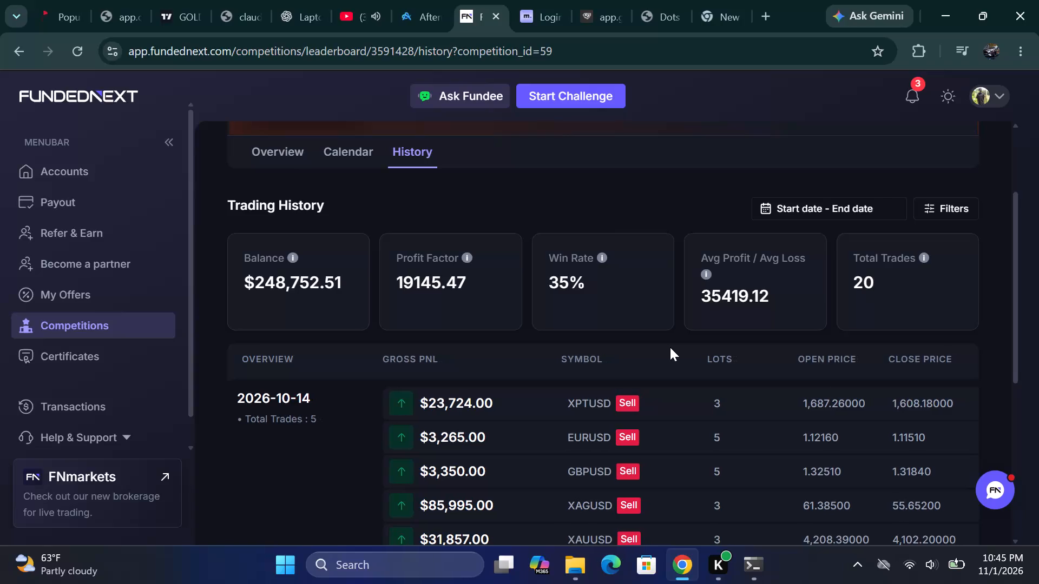
# Read through the competition leaderboard entry's trading history, from the 2026-10-14 trades down to those of 2026-10-09.
pyautogui.scroll(-2, 572, 273)
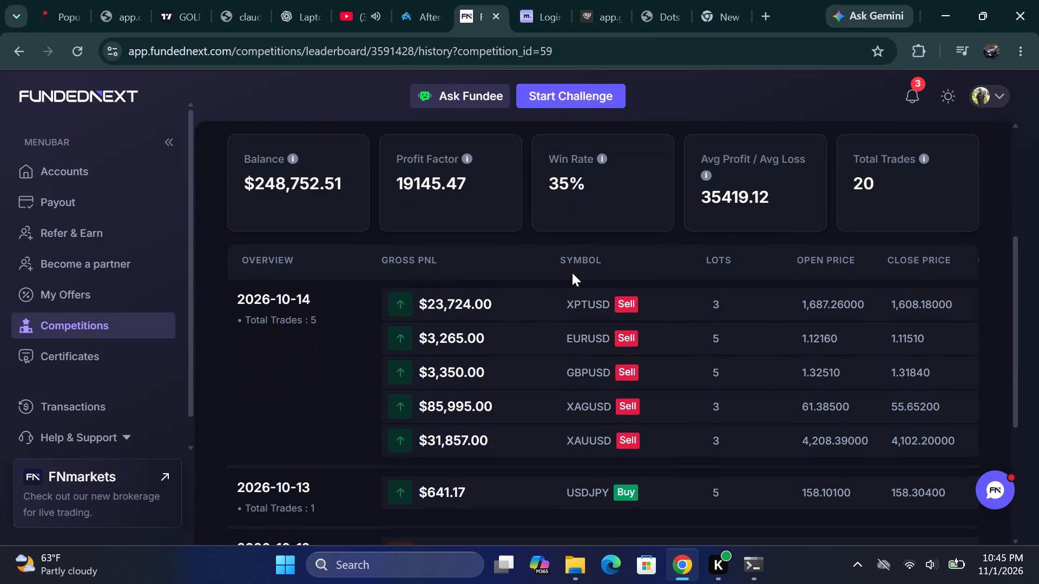
pyautogui.scroll(-1, 572, 273)
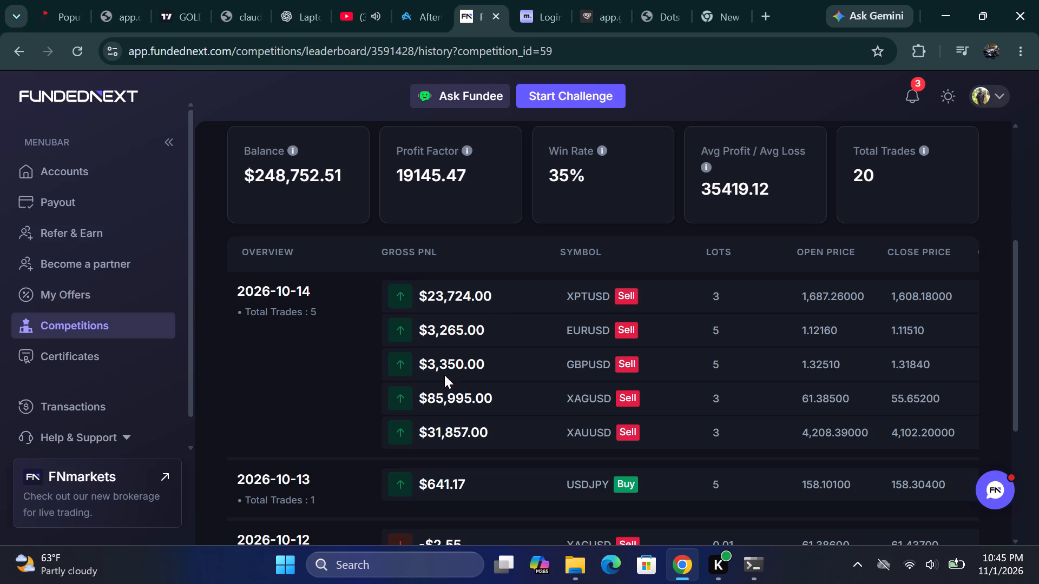
pyautogui.scroll(-1, 476, 331)
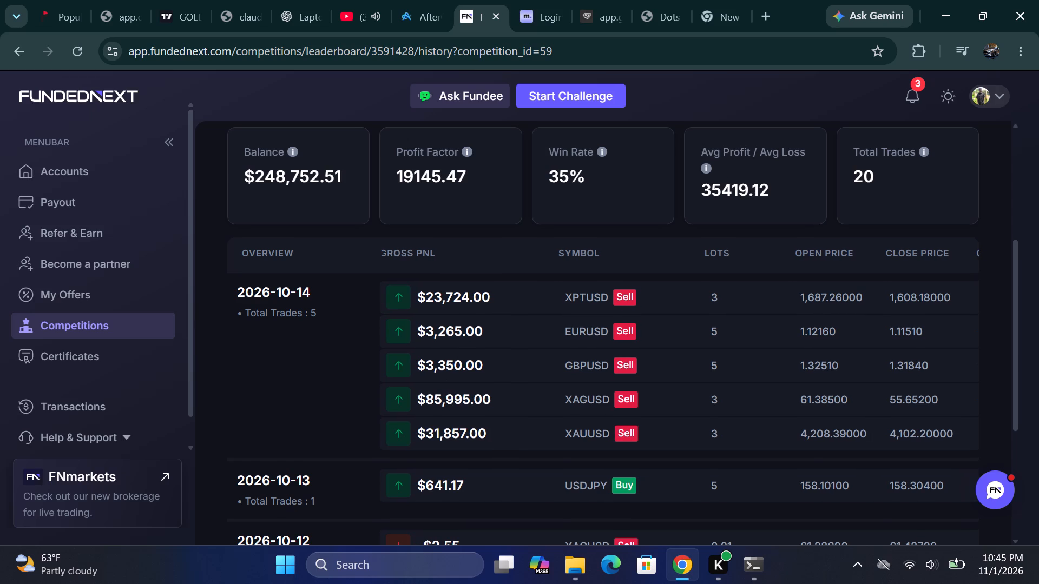
pyautogui.scroll(-2, 476, 331)
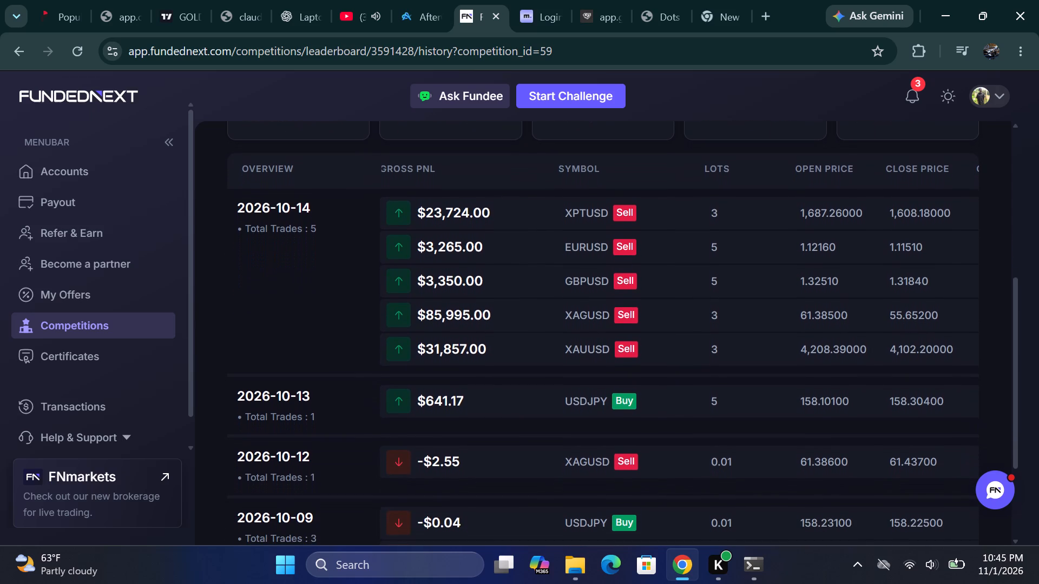
pyautogui.scroll(-3, 476, 331)
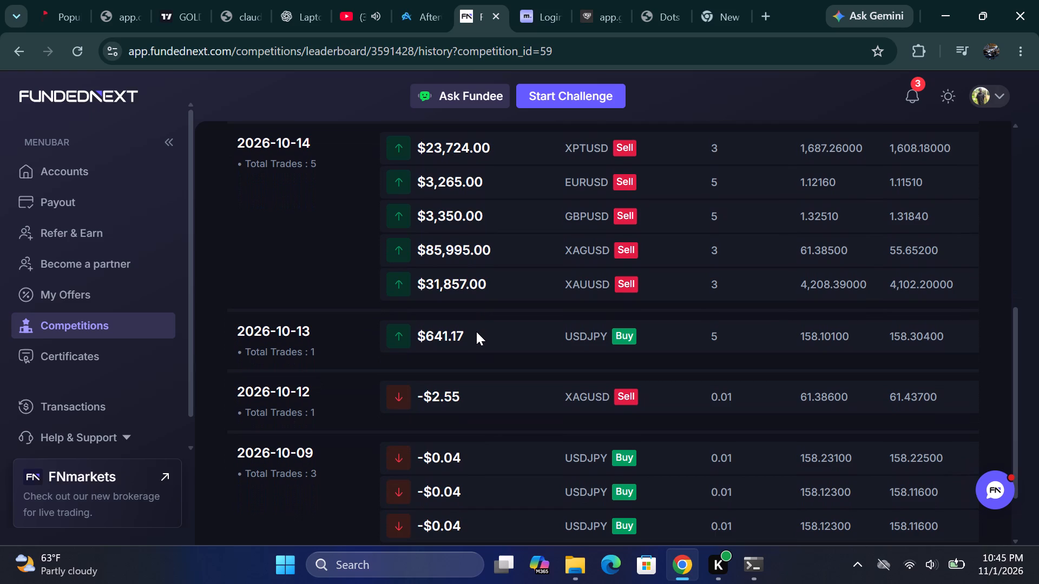
pyautogui.scroll(-1, 491, 341)
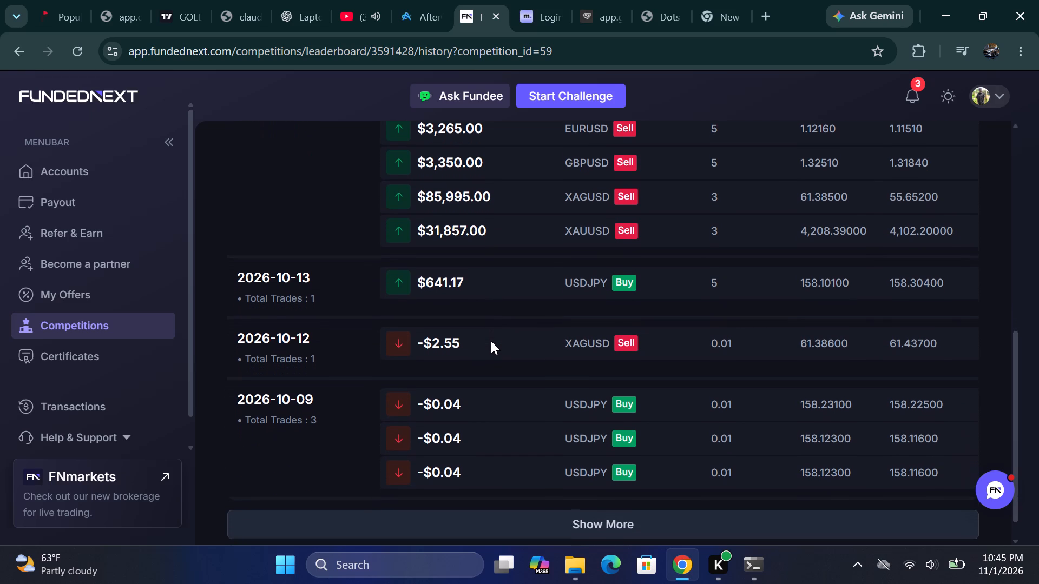
pyautogui.scroll(-2, 491, 341)
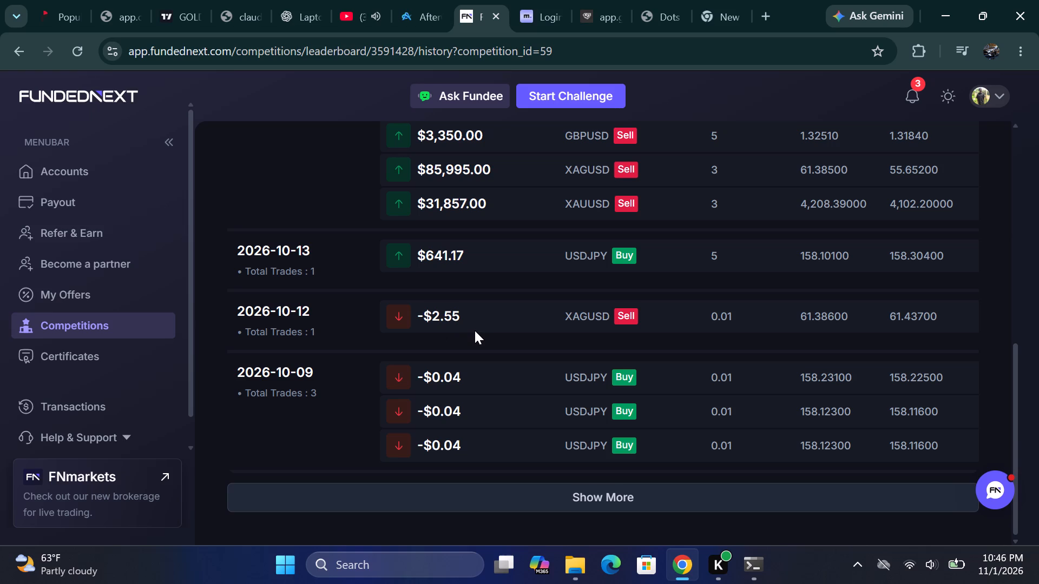
pyautogui.scroll(-2, 475, 330)
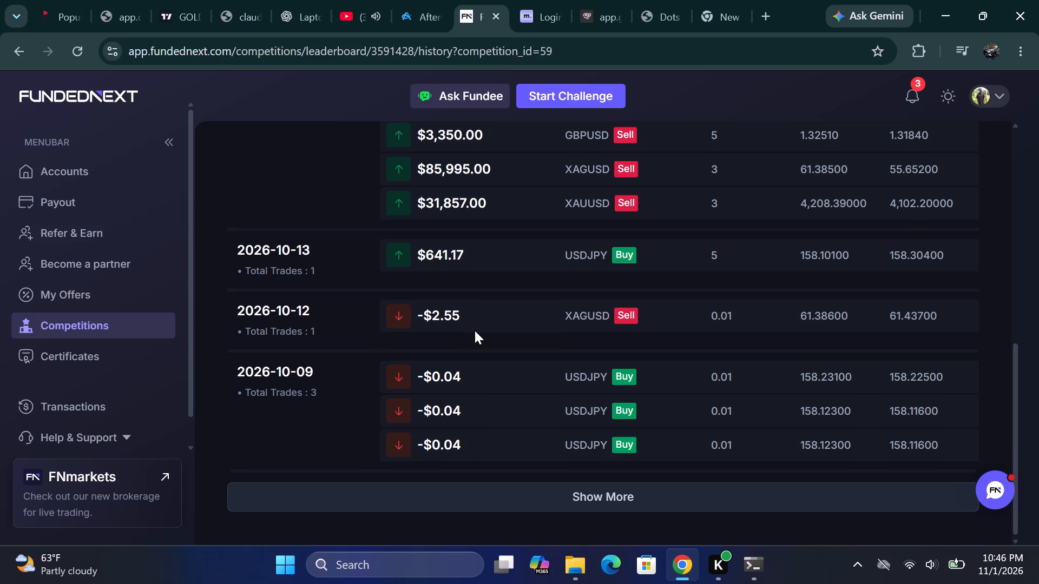
pyautogui.scroll(-2, 475, 330)
# Load more of the trading history and read the older trades down to 2026-10-05.
pyautogui.click(600, 490)
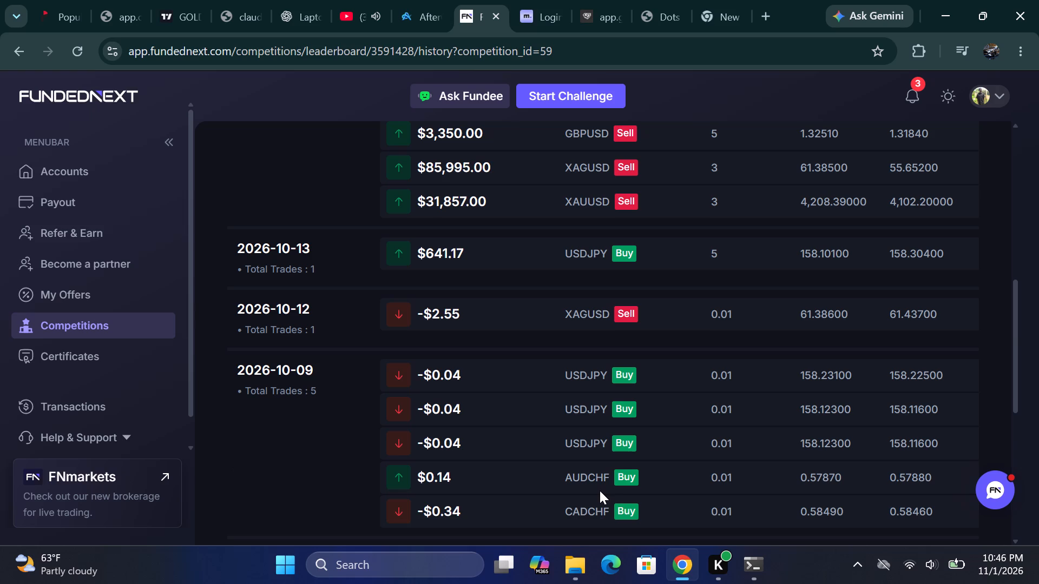
pyautogui.scroll(-1, 602, 424)
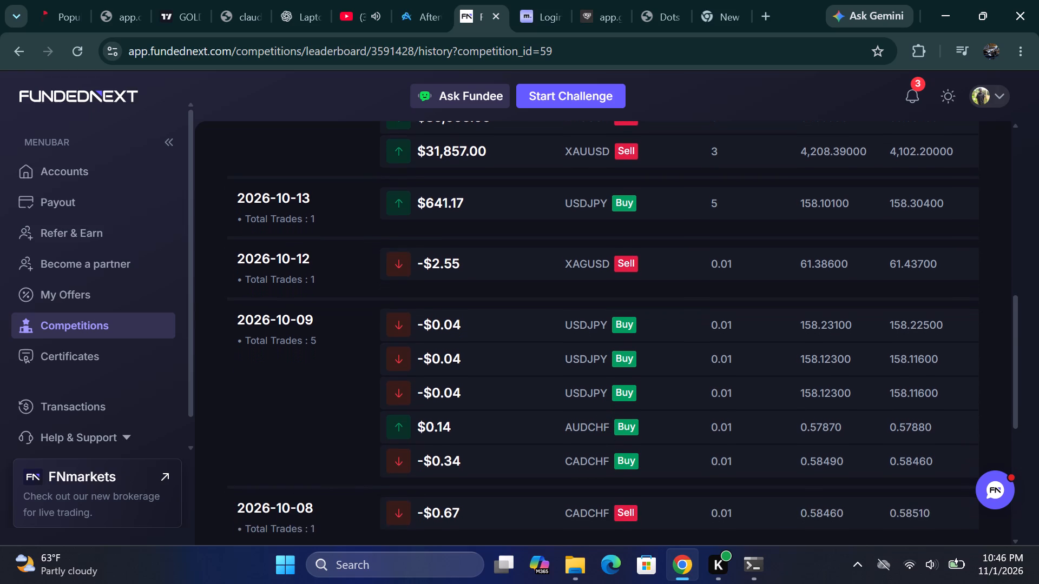
pyautogui.scroll(-3, 602, 424)
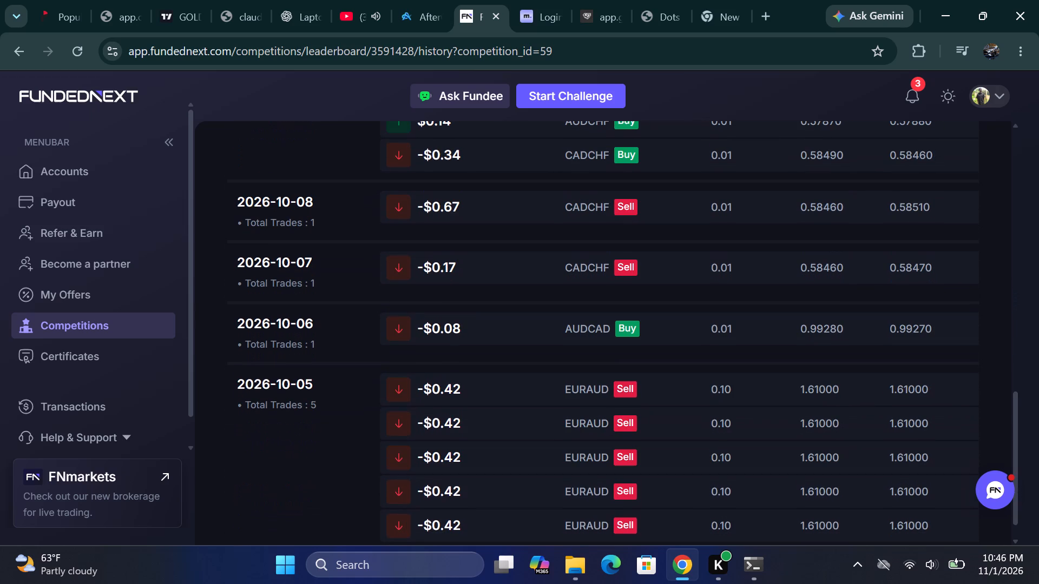
pyautogui.scroll(-1, 602, 424)
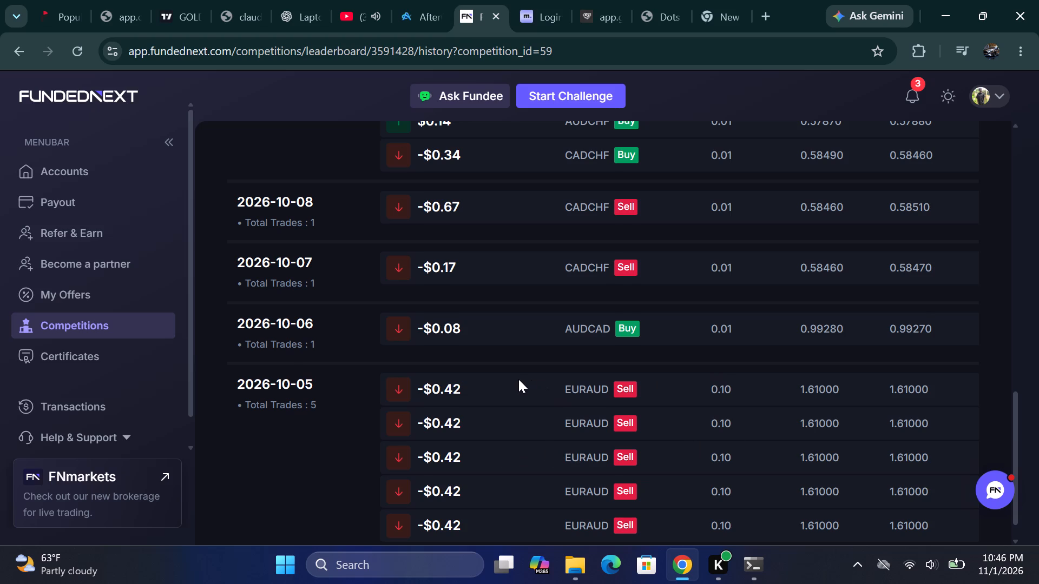
# Review the trades again from 2026-10-05 back up to the large 2026-10-14 sells, comparing symbols, lots and open and close prices.
pyautogui.scroll(2, 518, 379)
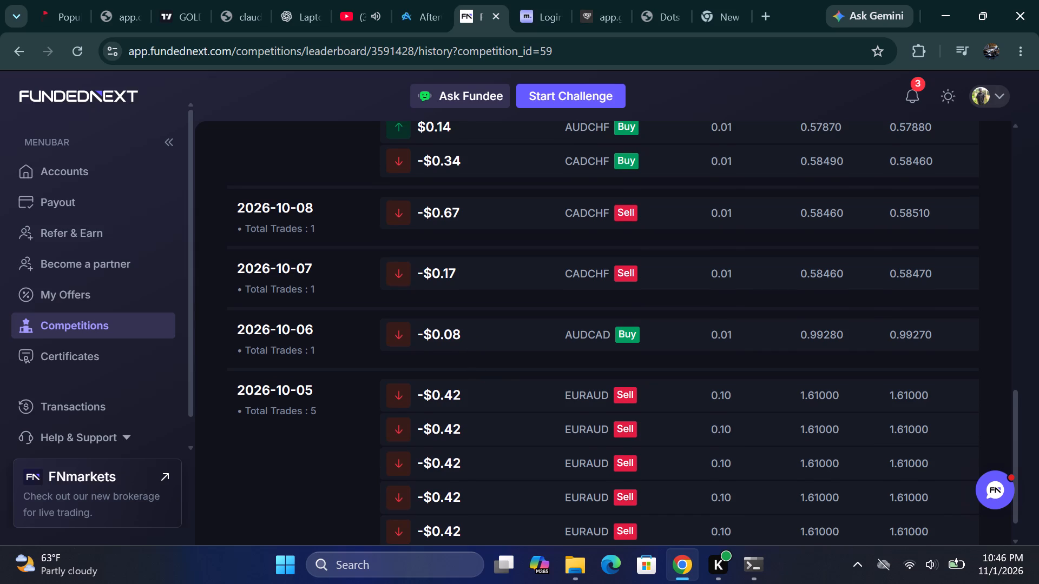
pyautogui.scroll(1, 447, 335)
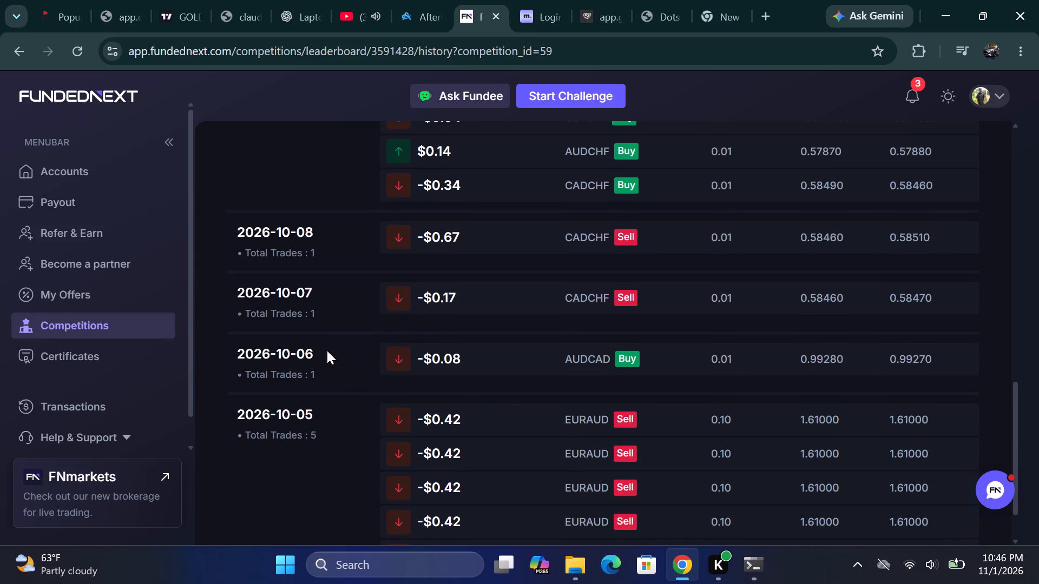
pyautogui.scroll(1, 354, 249)
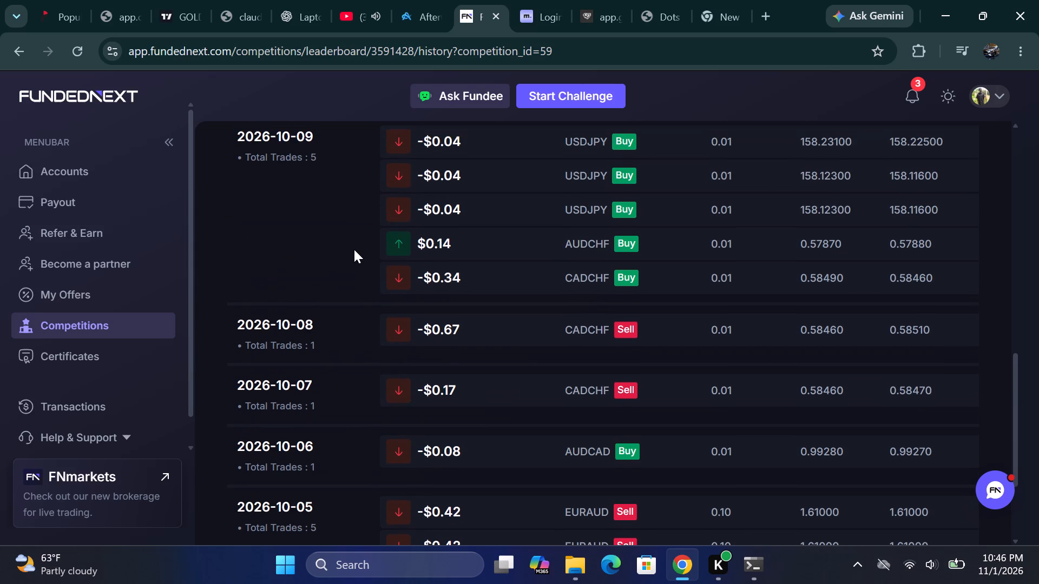
pyautogui.scroll(1, 385, 258)
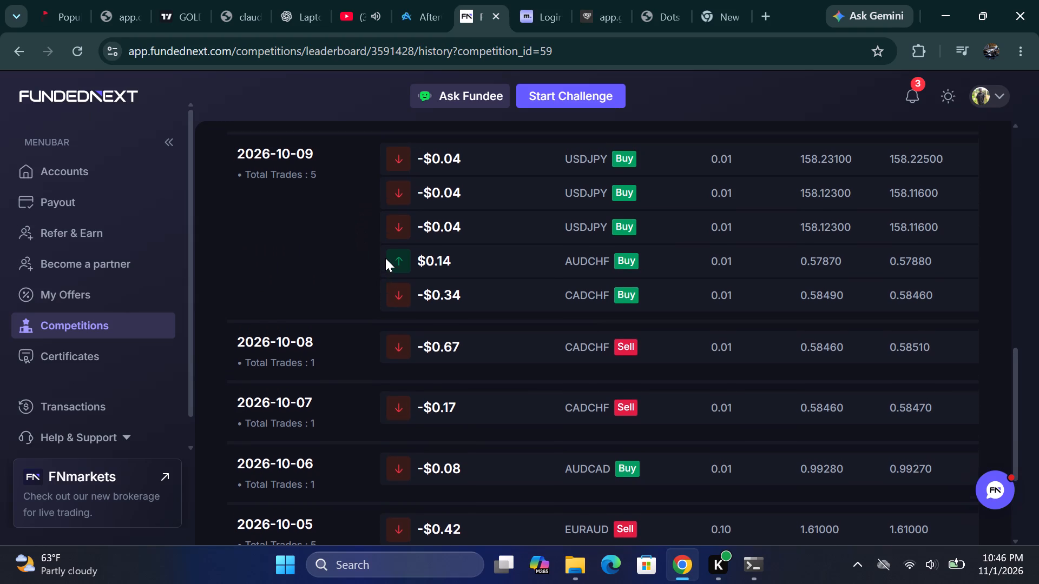
pyautogui.scroll(2, 385, 258)
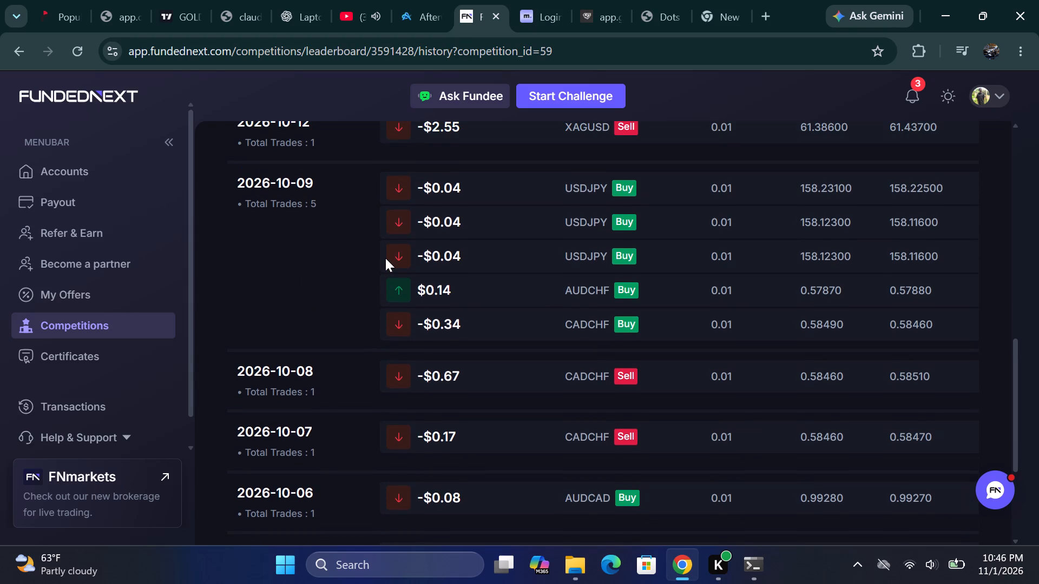
pyautogui.scroll(1, 385, 258)
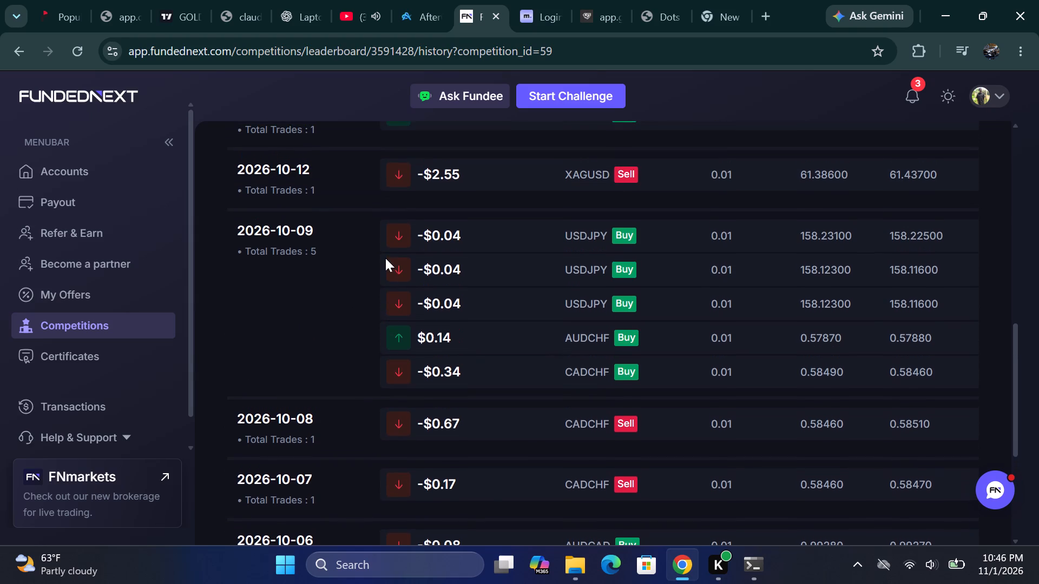
pyautogui.scroll(2, 385, 258)
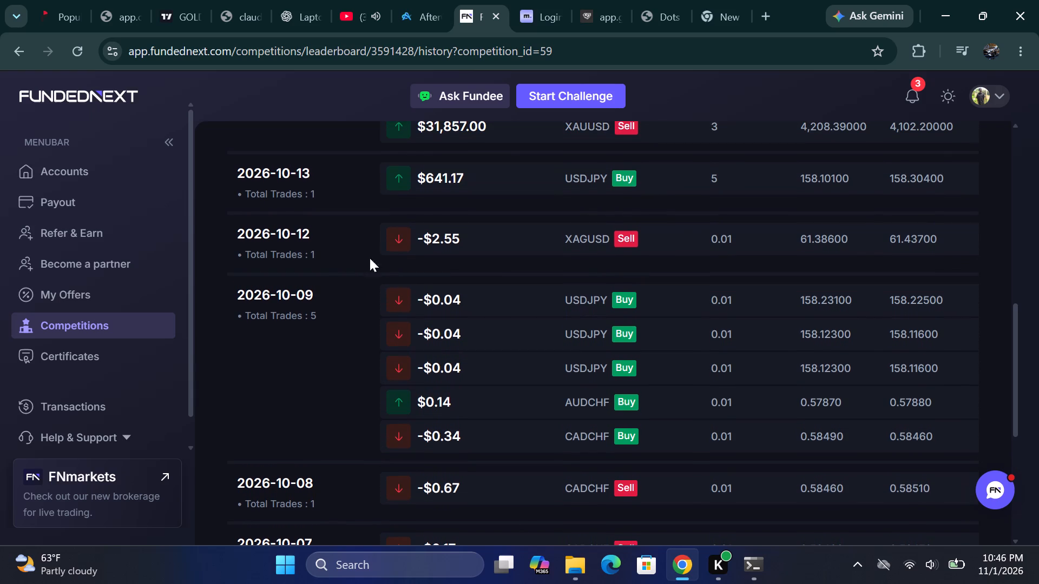
pyautogui.scroll(1, 475, 246)
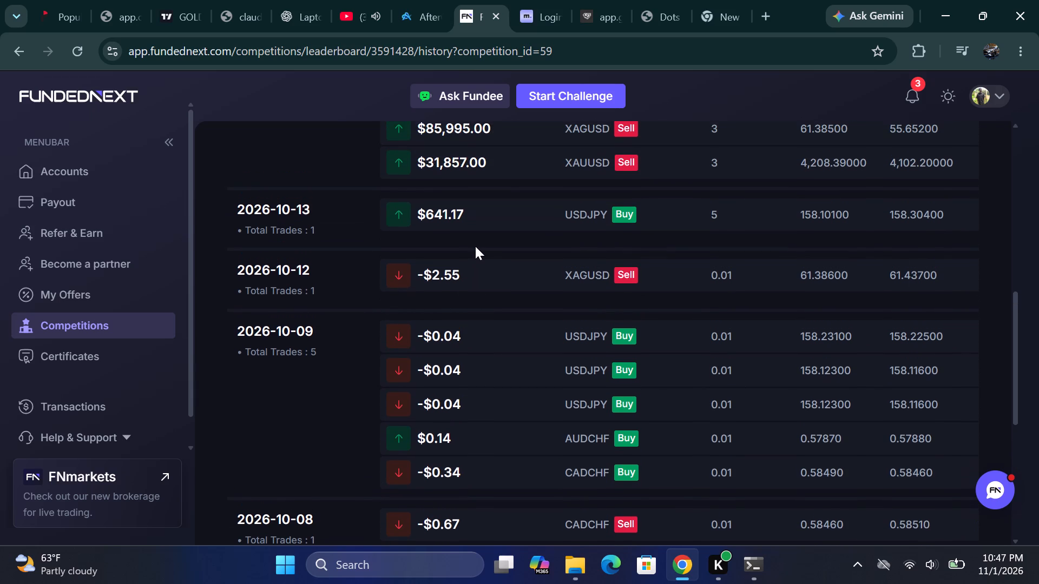
pyautogui.scroll(1, 475, 246)
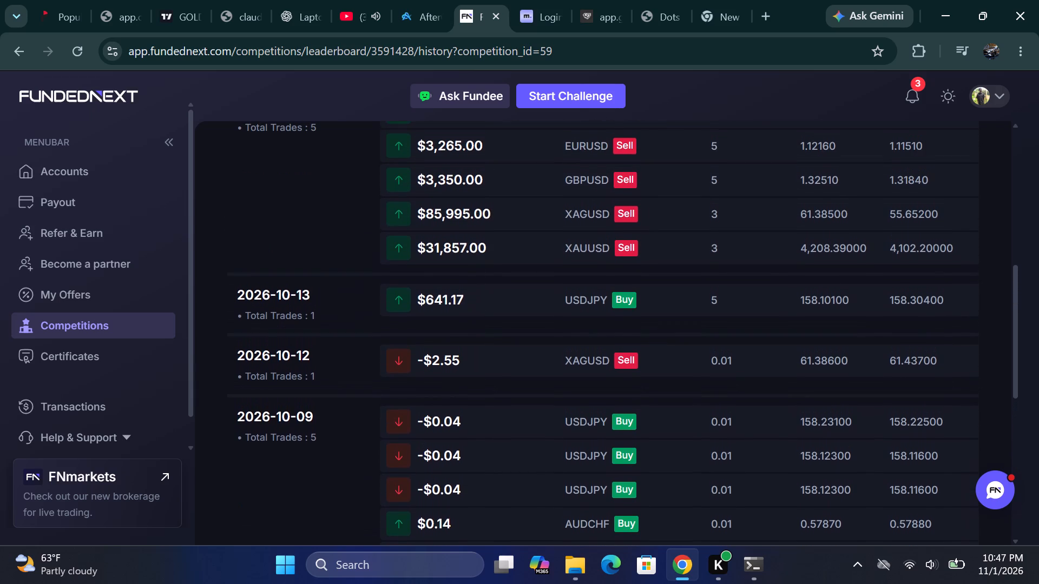
pyautogui.scroll(2, 475, 246)
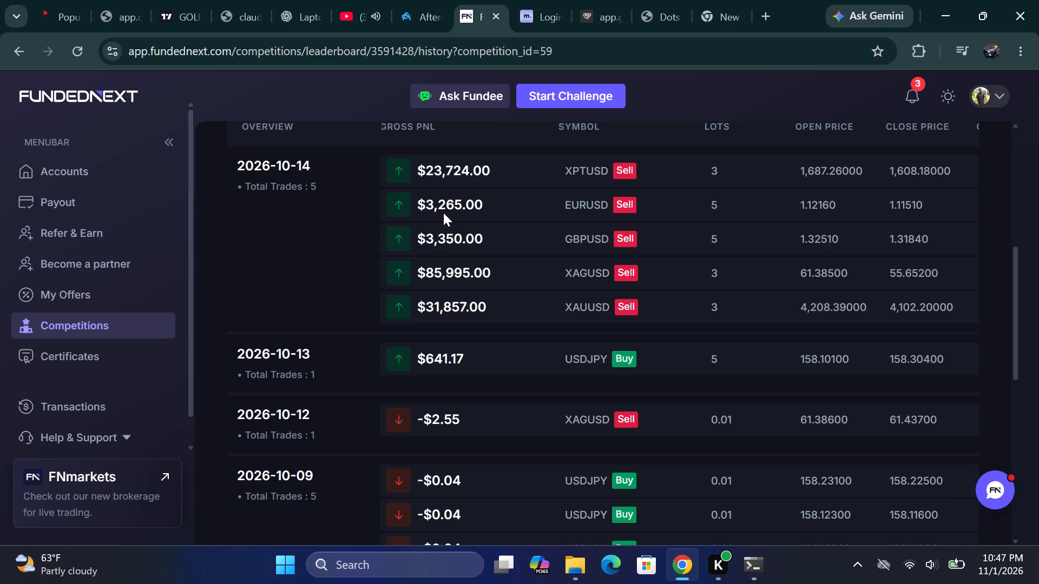
pyautogui.scroll(1, 443, 213)
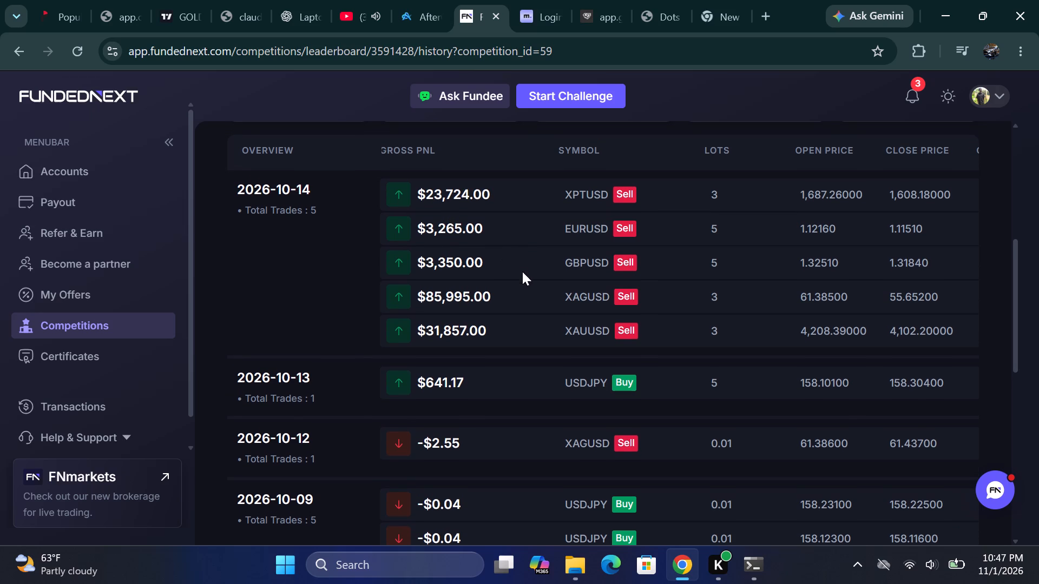
# Switch to the TradingView gold chart and delete the short position drawn from the late-October high.
pyautogui.click(192, 6)
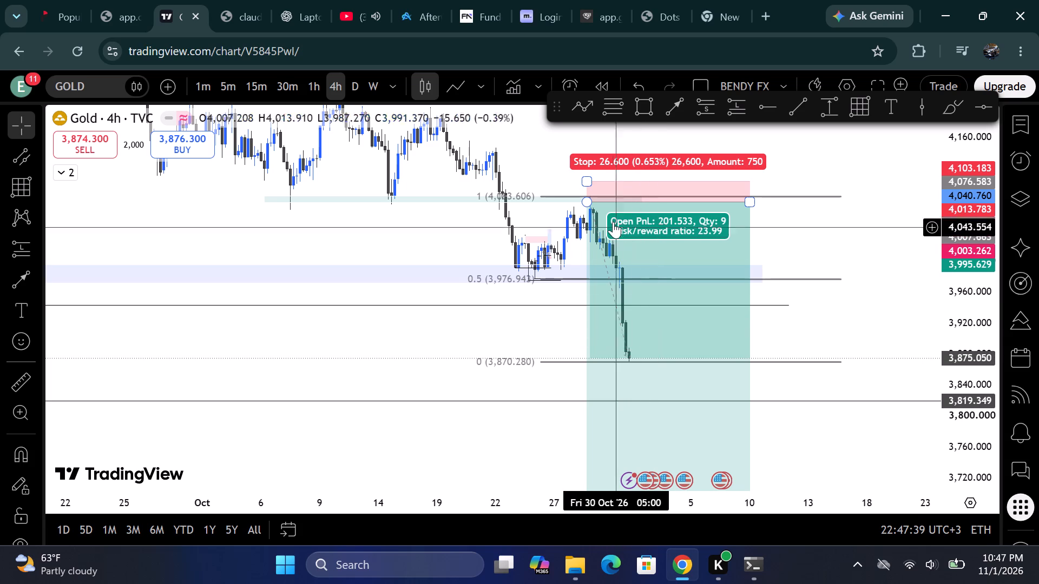
pyautogui.click(594, 209)
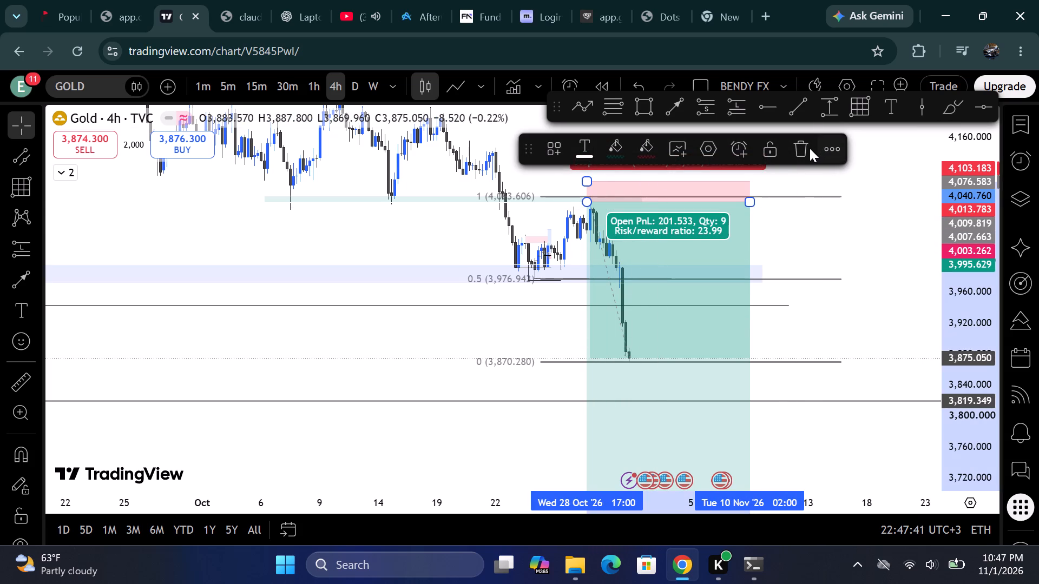
pyautogui.click(804, 147)
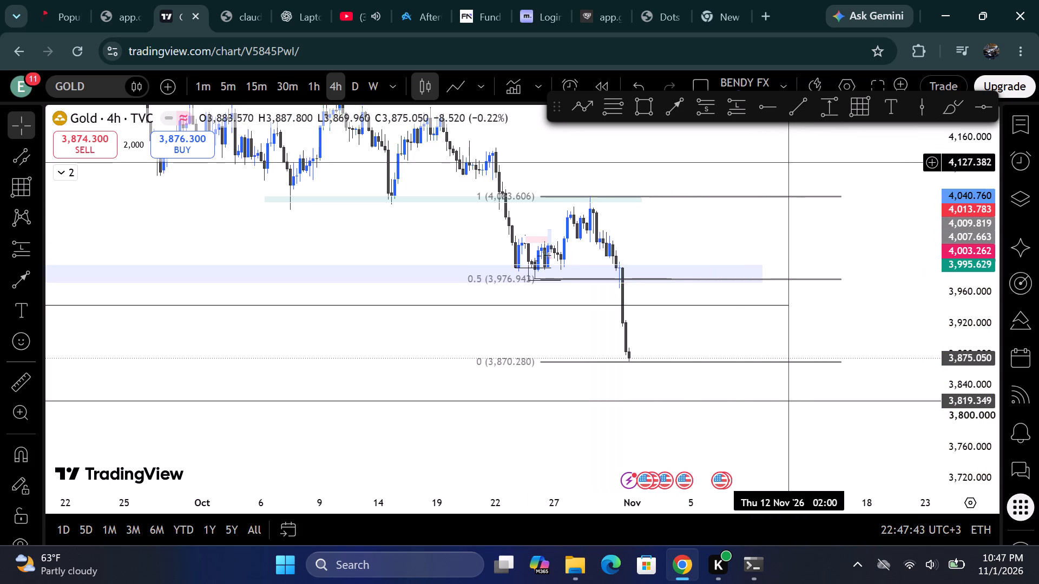
# Delete the Fibonacci retracement spanning 4,083.606 to 3,870.280 on the gold chart.
pyautogui.click(772, 197)
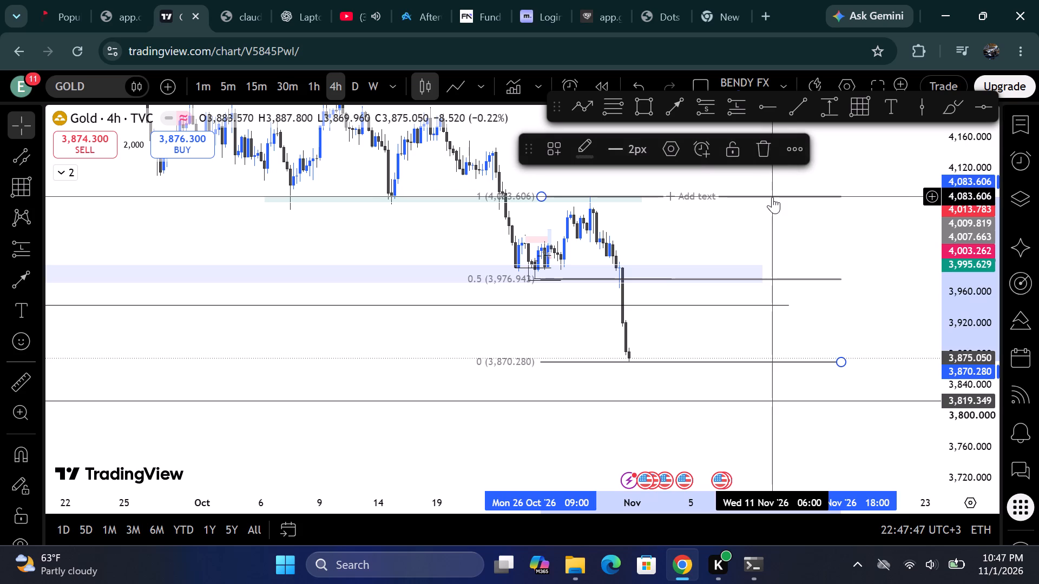
pyautogui.click(759, 148)
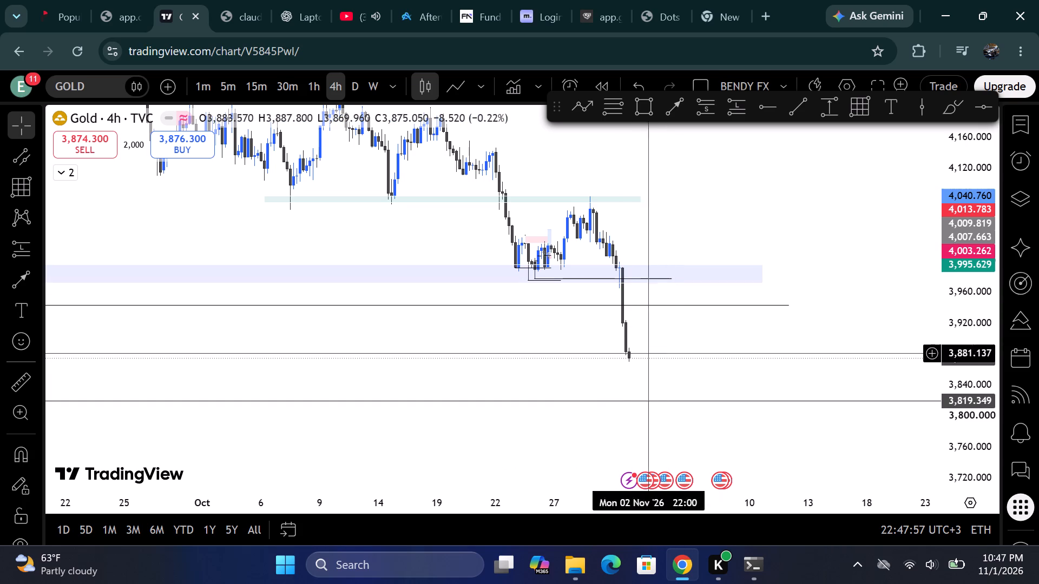
# Show gold on the 1-hour timeframe with the price scale enlarged around the late-October drop and free space after it.
pyautogui.click(317, 84)
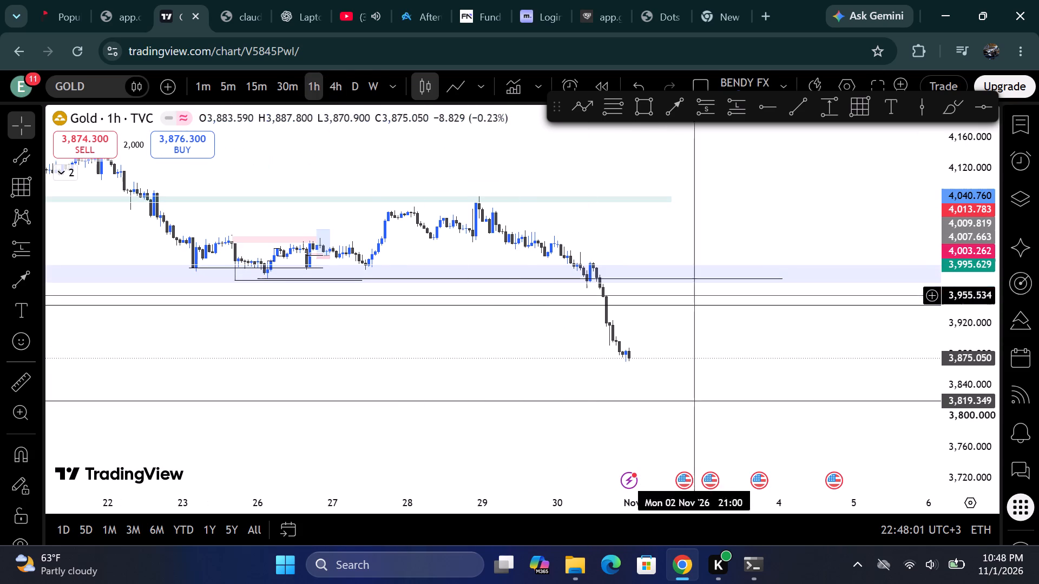
pyautogui.moveTo(973, 402); pyautogui.dragTo(968, 373)
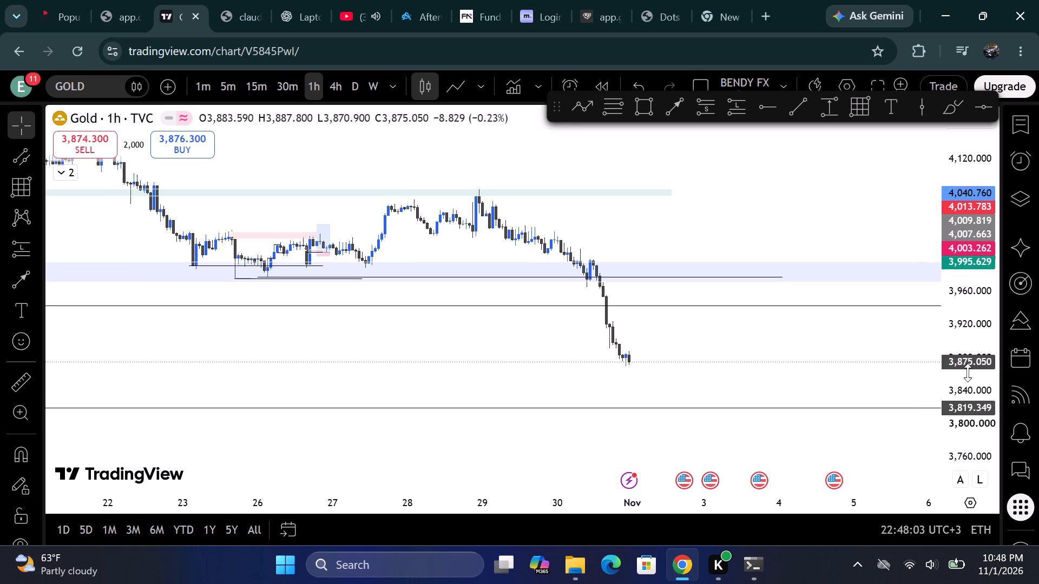
pyautogui.moveTo(968, 373); pyautogui.dragTo(971, 275)
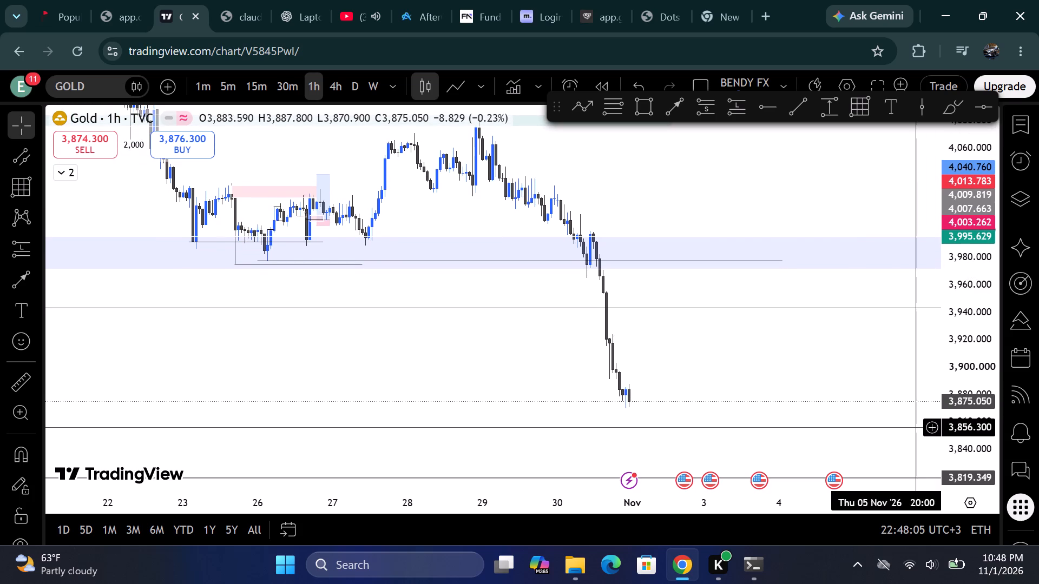
pyautogui.moveTo(681, 333); pyautogui.dragTo(690, 332)
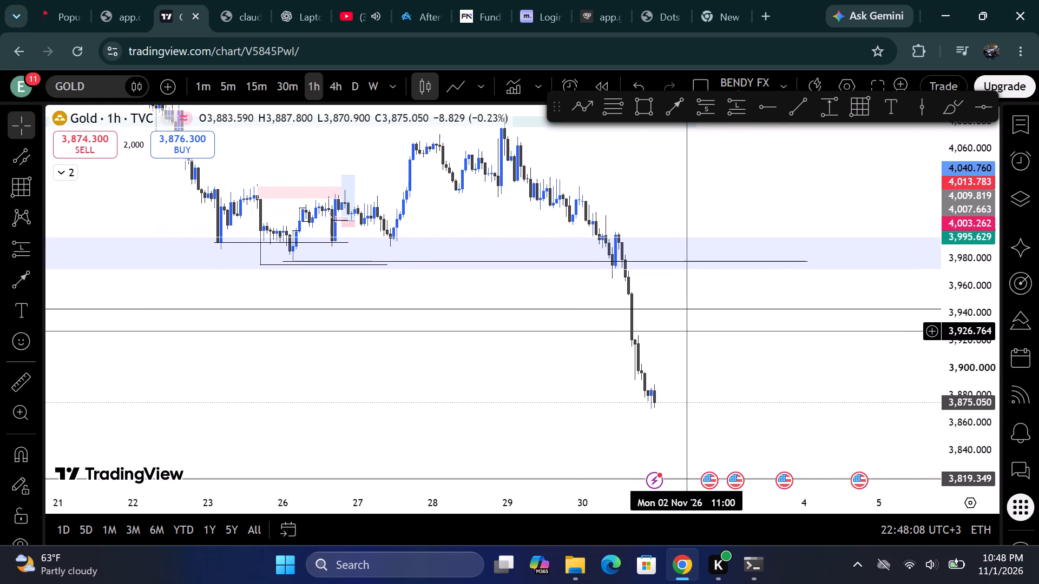
pyautogui.moveTo(690, 332); pyautogui.dragTo(600, 329)
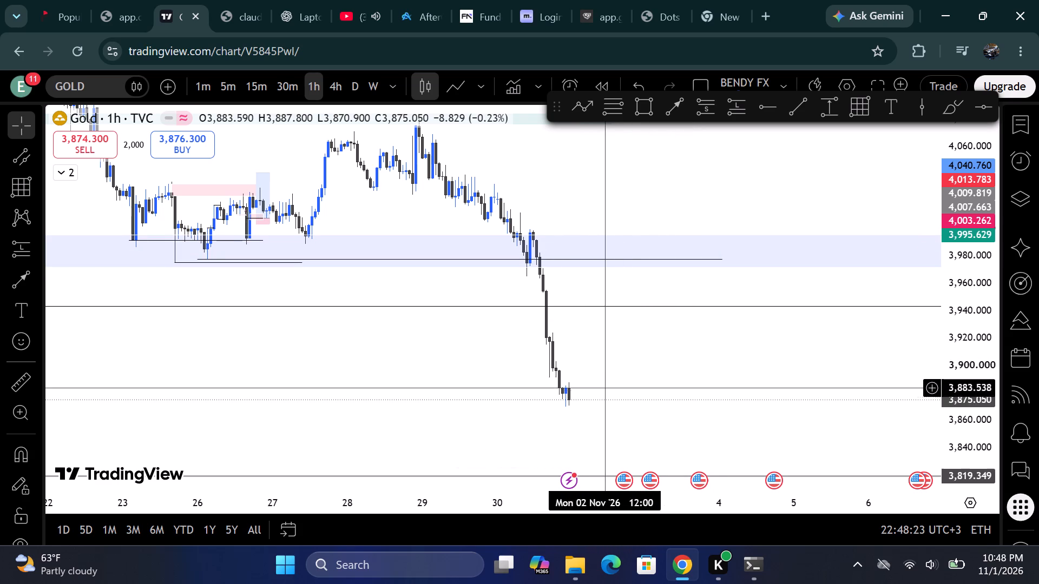
# Draw a projected arrow path after the drop: about 3,891 up to 3,913, down to 3,898, then up to about 3,967 beneath the lavender zone.
pyautogui.click(586, 110)
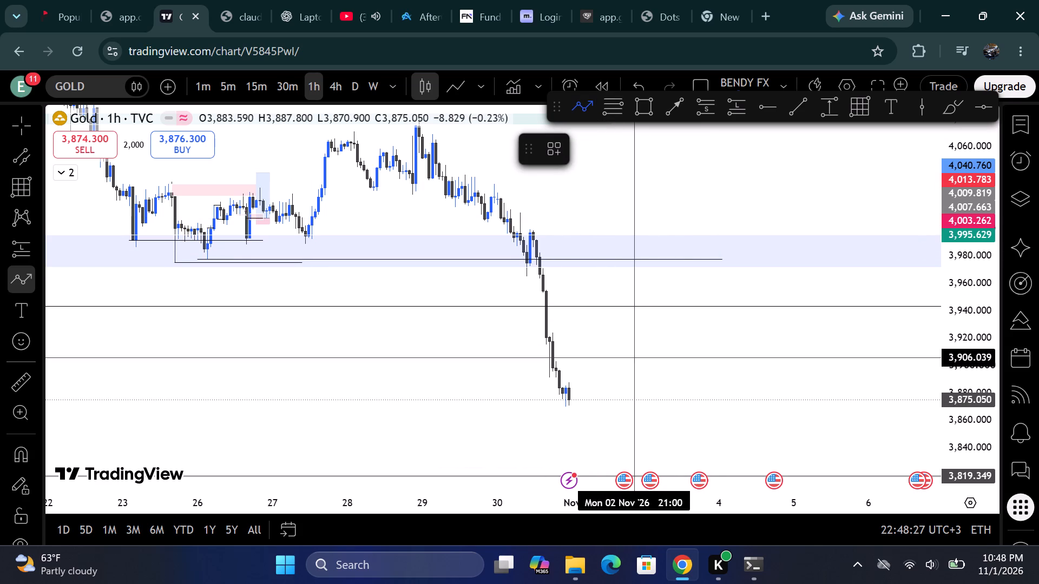
pyautogui.moveTo(613, 379); pyautogui.dragTo(620, 348)
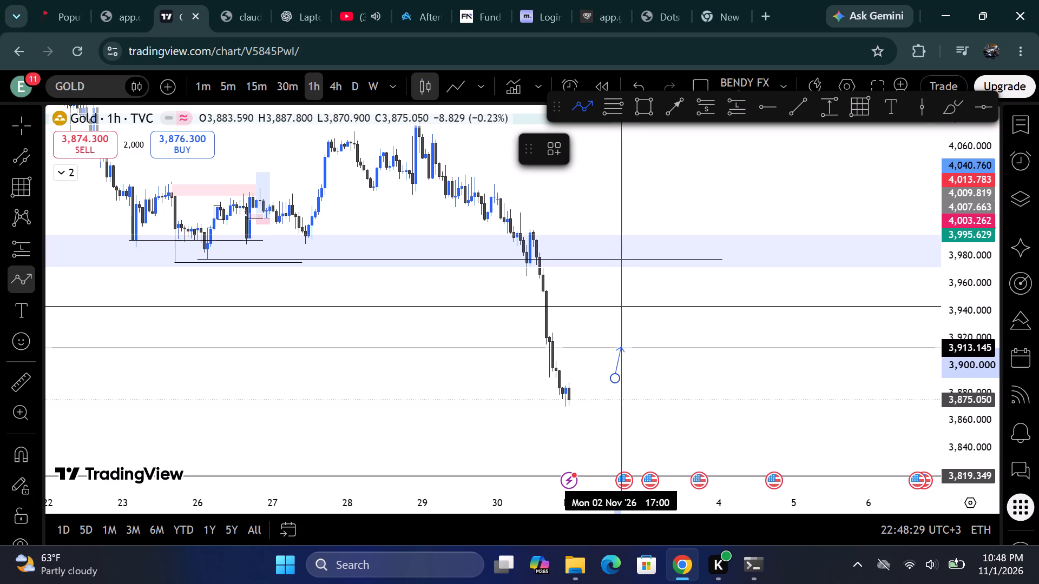
pyautogui.moveTo(620, 348); pyautogui.dragTo(634, 368)
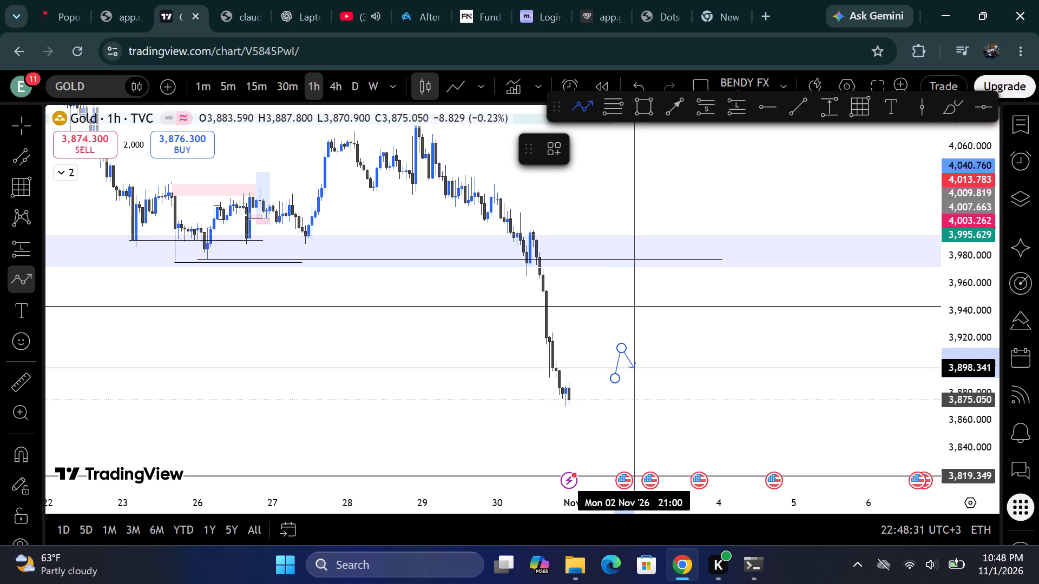
pyautogui.click(634, 368)
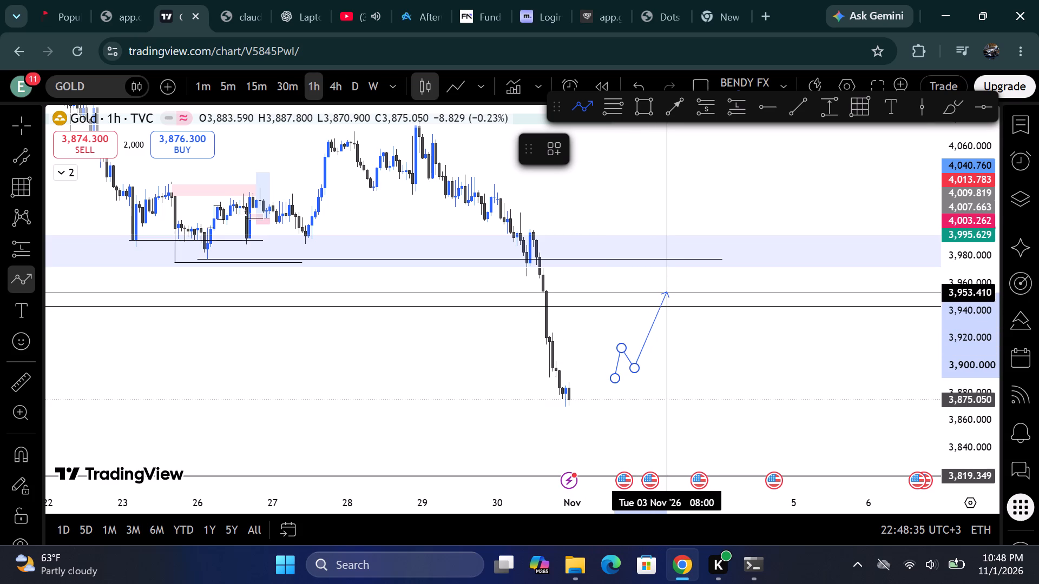
pyautogui.doubleClick(648, 273)
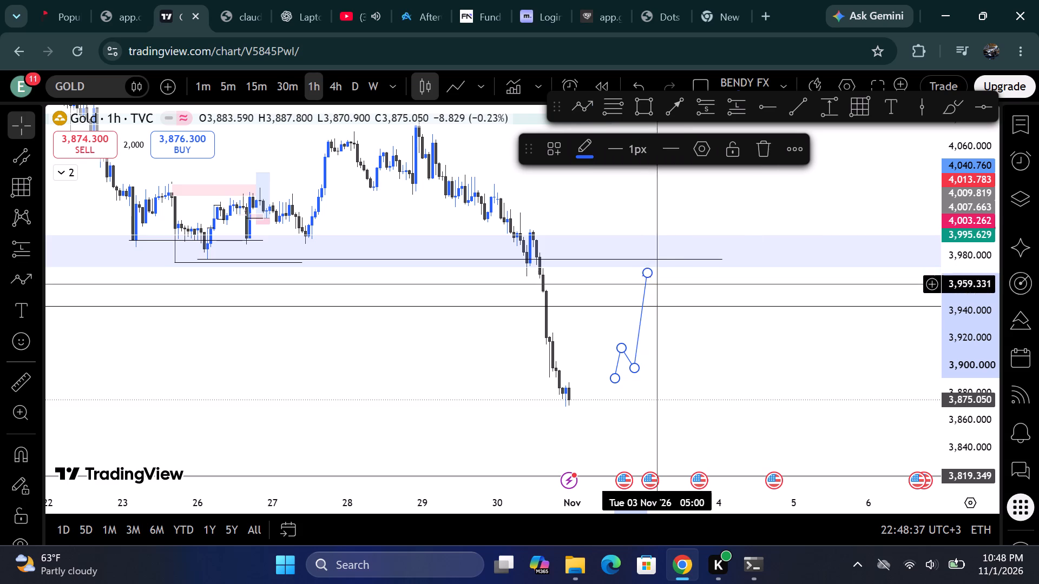
pyautogui.click(684, 325)
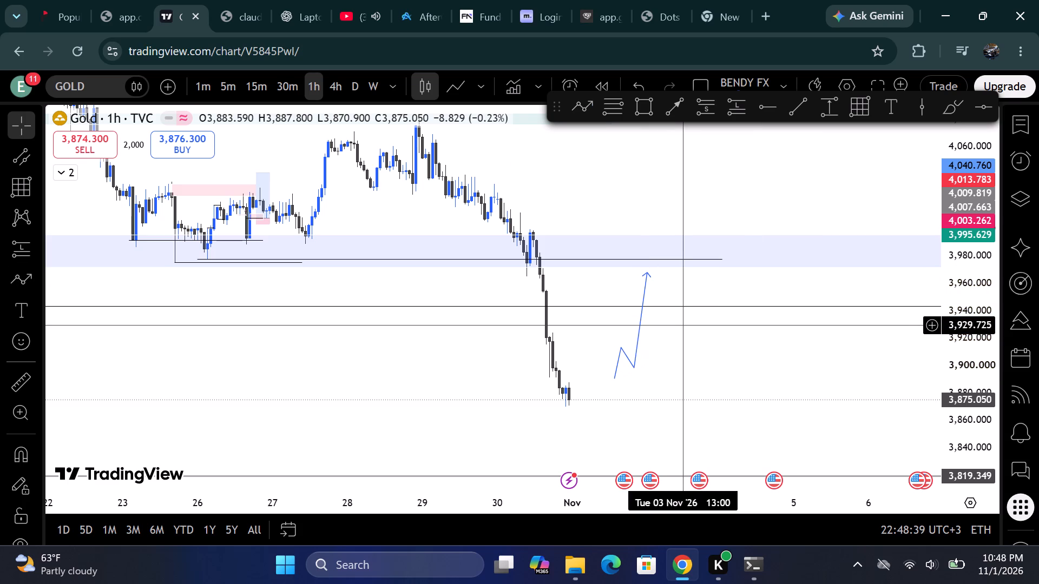
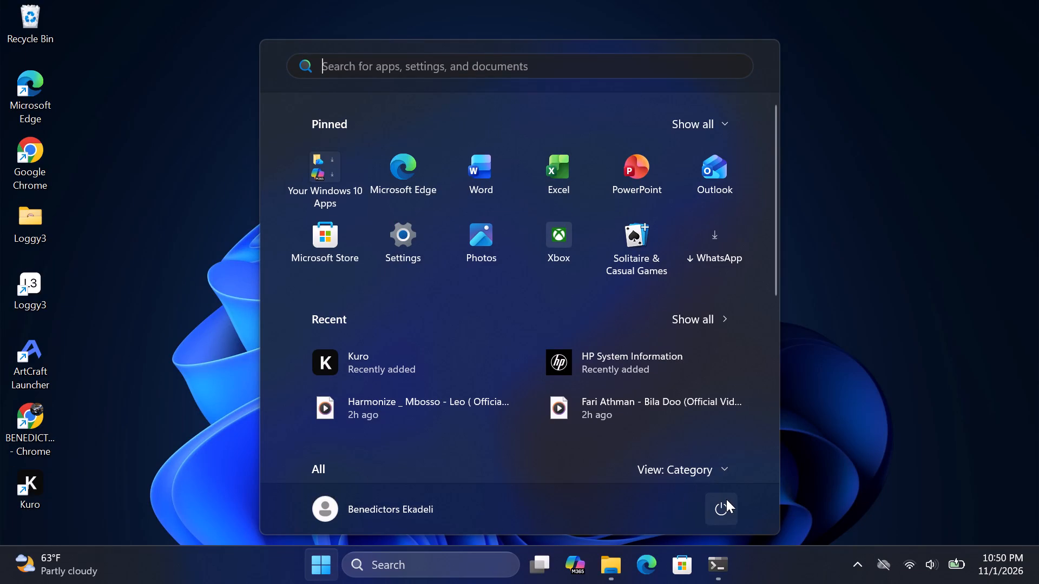
# Shut down the computer.
pyautogui.click(726, 499)
pyautogui.click(721, 446)
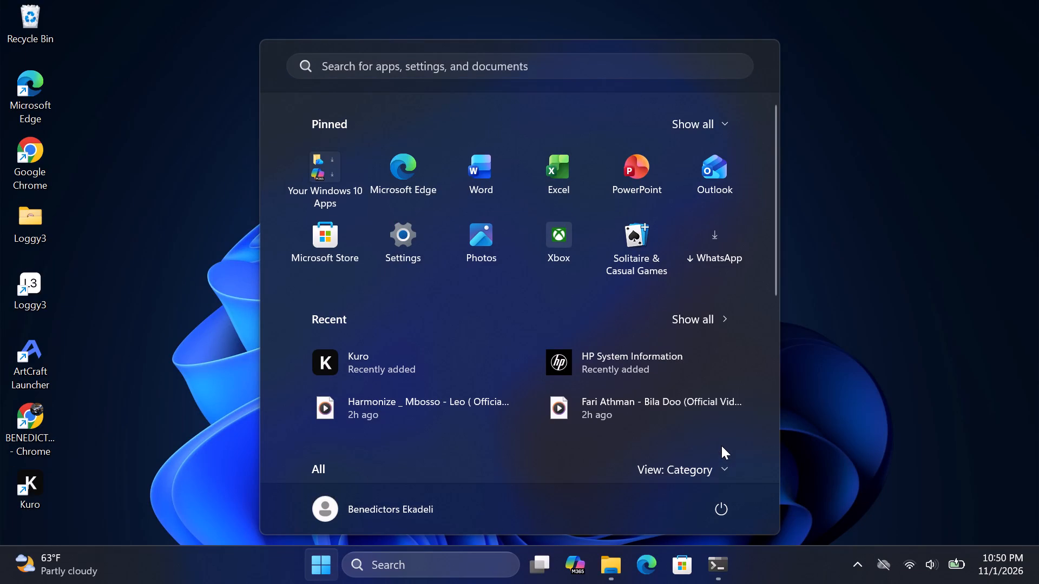